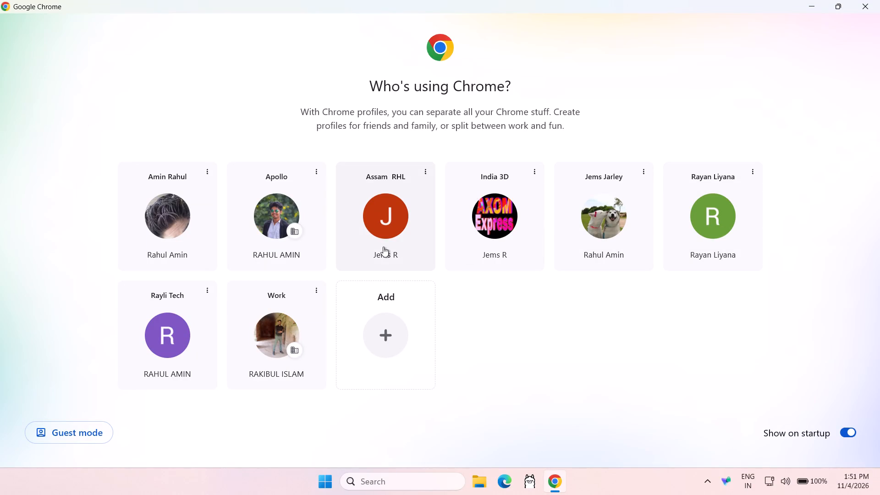
Open the browser with the Apollo profile.
{"action": "left_click", "coordinate": [271, 236]}
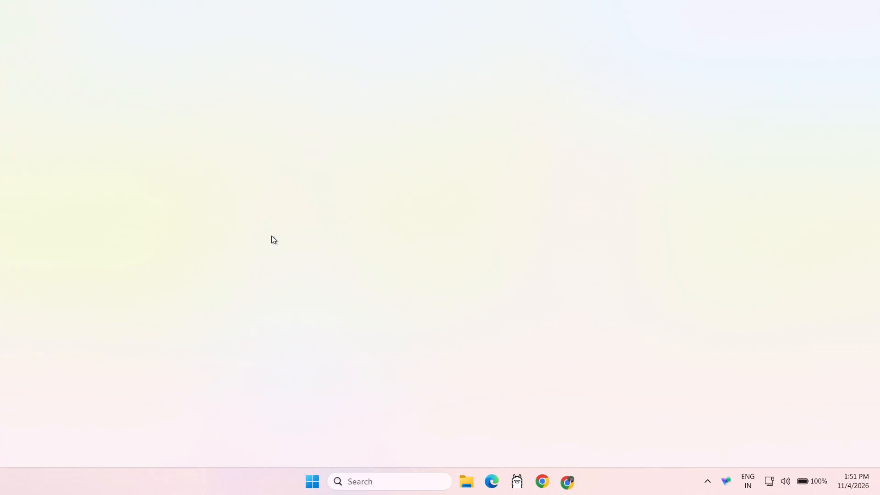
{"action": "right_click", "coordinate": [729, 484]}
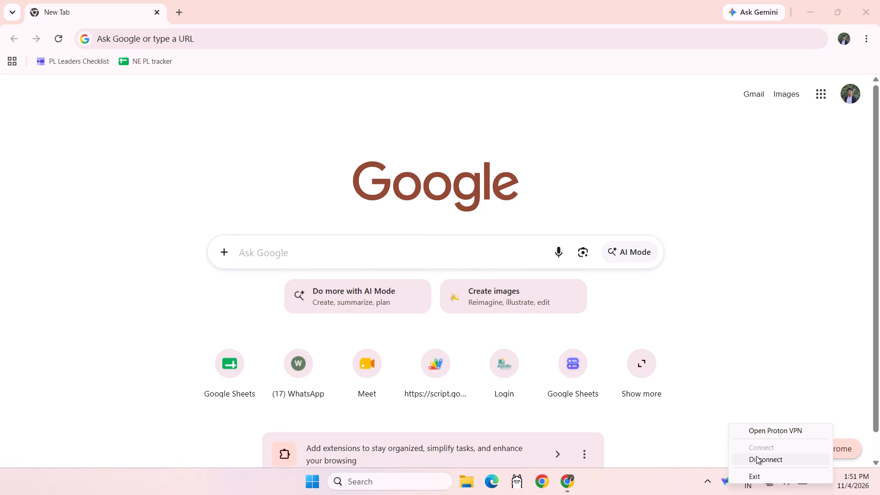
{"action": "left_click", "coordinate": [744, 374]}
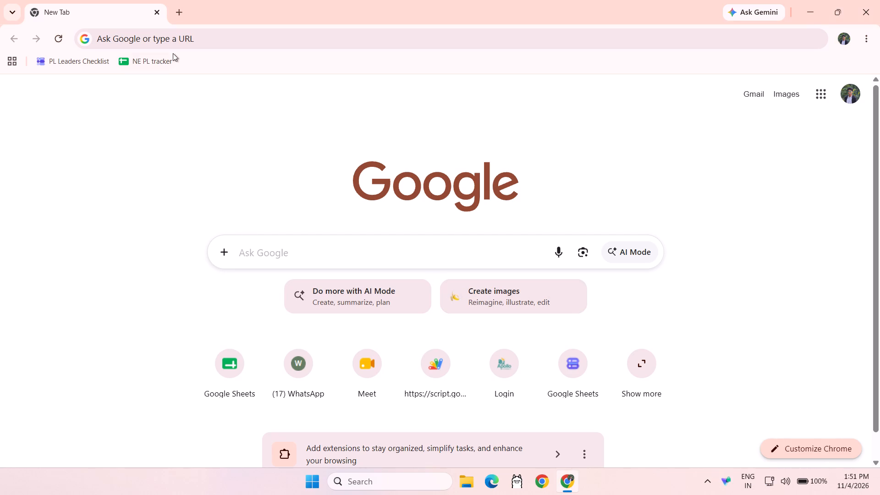
Search Google for speed test, run its internet speed test and open an extra blank tab.
{"action": "left_click", "coordinate": [201, 32]}
{"action": "type", "text": "spee"}
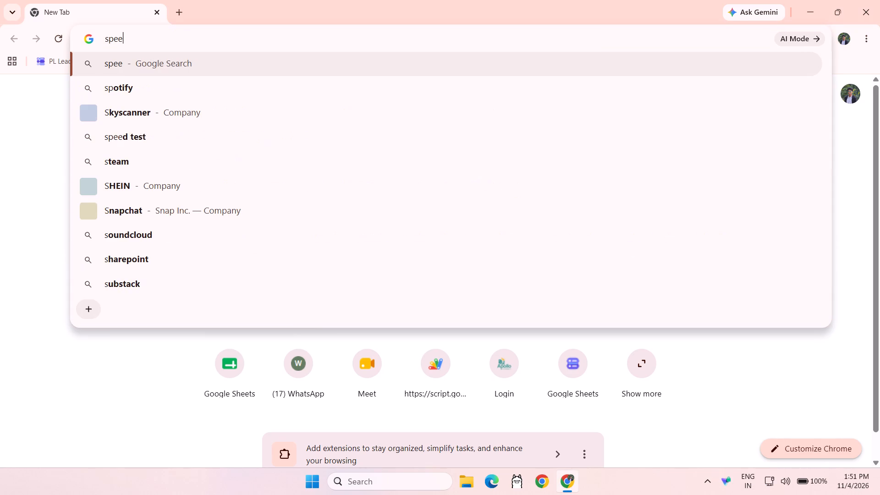
{"action": "key", "text": "Down"}
{"action": "key", "text": "Return"}
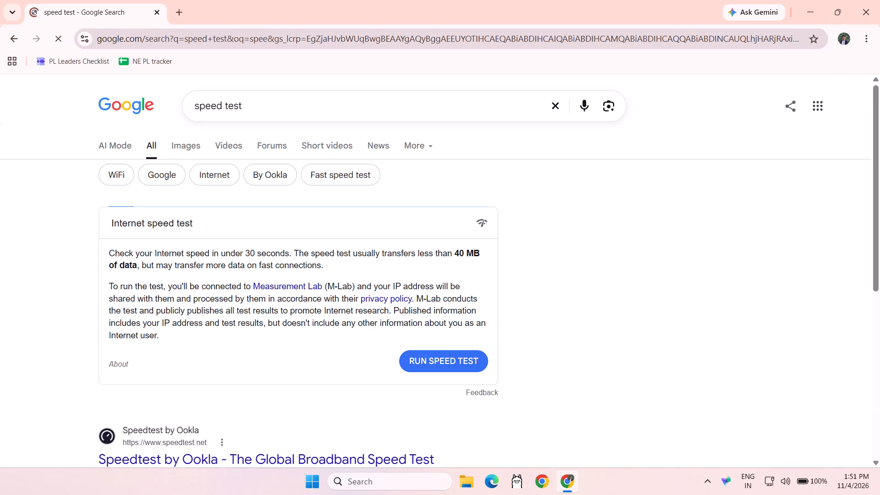
{"action": "left_click", "coordinate": [417, 360]}
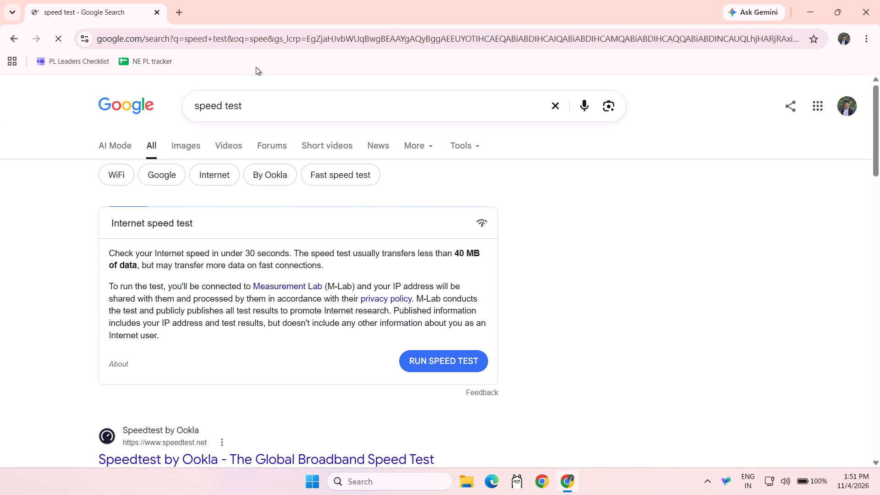
{"action": "left_click", "coordinate": [184, 11]}
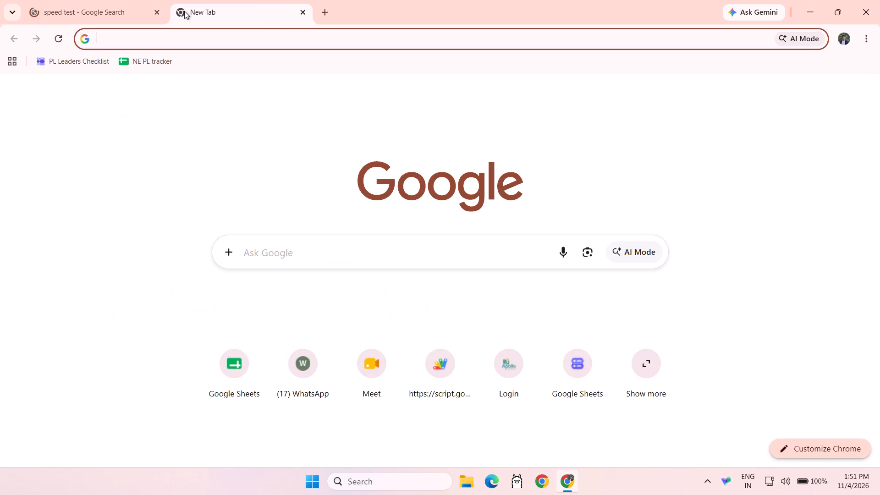
{"action": "left_click", "coordinate": [129, 11]}
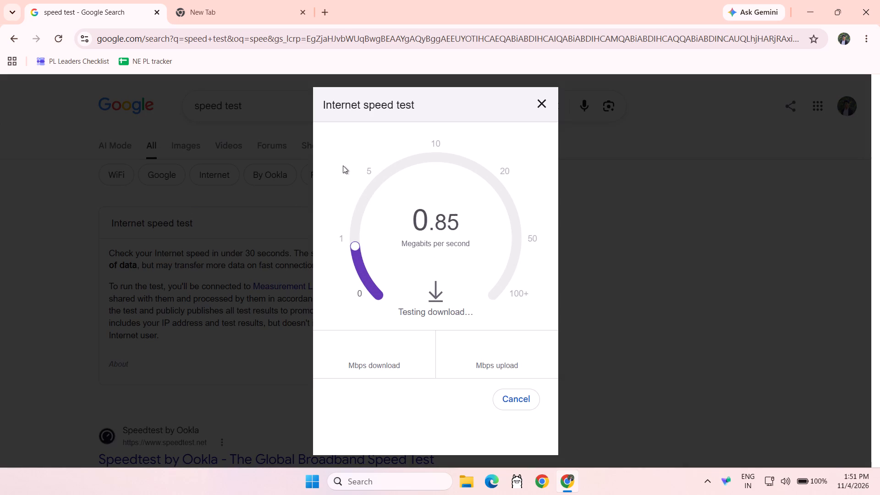
Disconnect Proton VPN.
{"action": "right_click", "coordinate": [722, 479]}
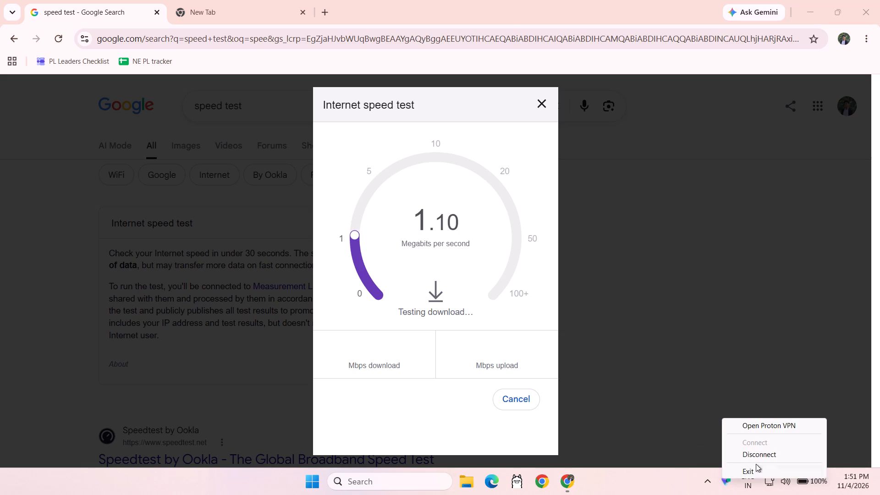
{"action": "left_click", "coordinate": [768, 452]}
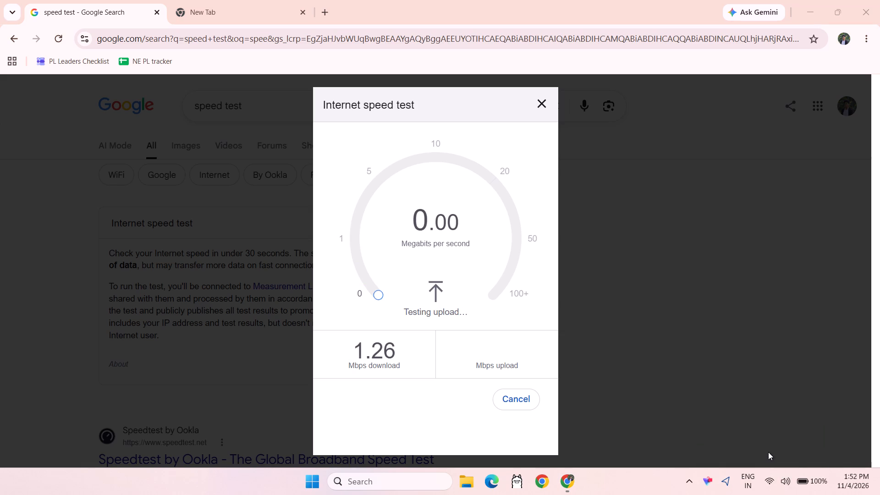
Cancel the running speed test, reload the search page and rerun the internet speed test.
{"action": "left_click", "coordinate": [533, 403]}
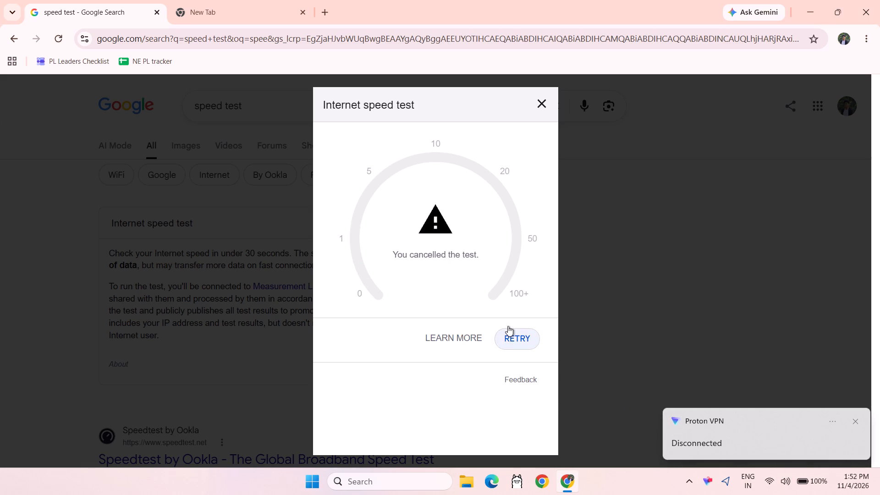
{"action": "left_click", "coordinate": [511, 336]}
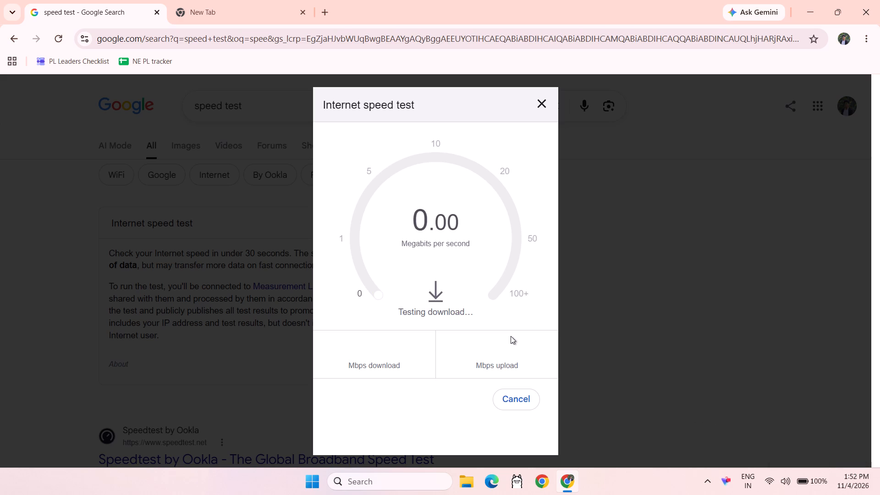
{"action": "left_click", "coordinate": [544, 103]}
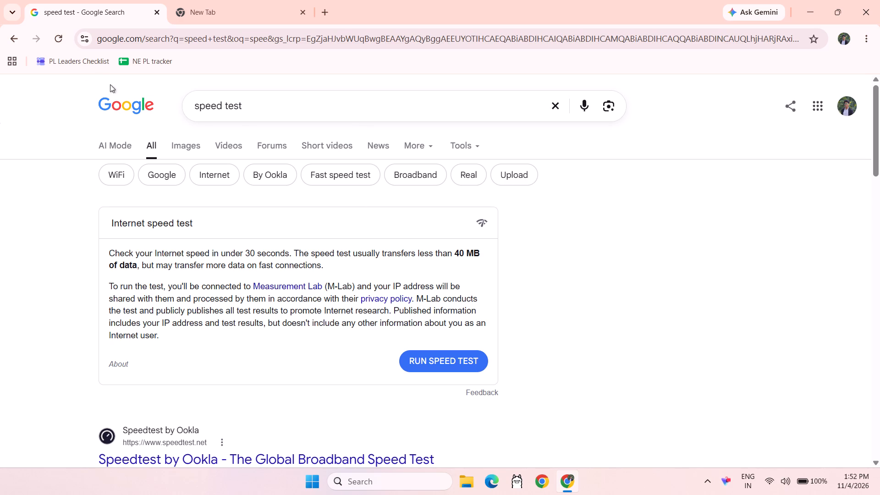
{"action": "left_click", "coordinate": [62, 43]}
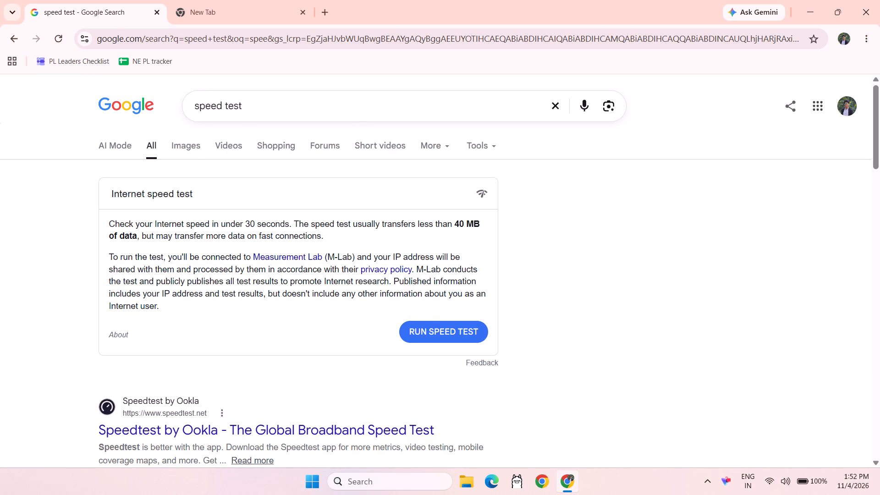
{"action": "left_click", "coordinate": [467, 338]}
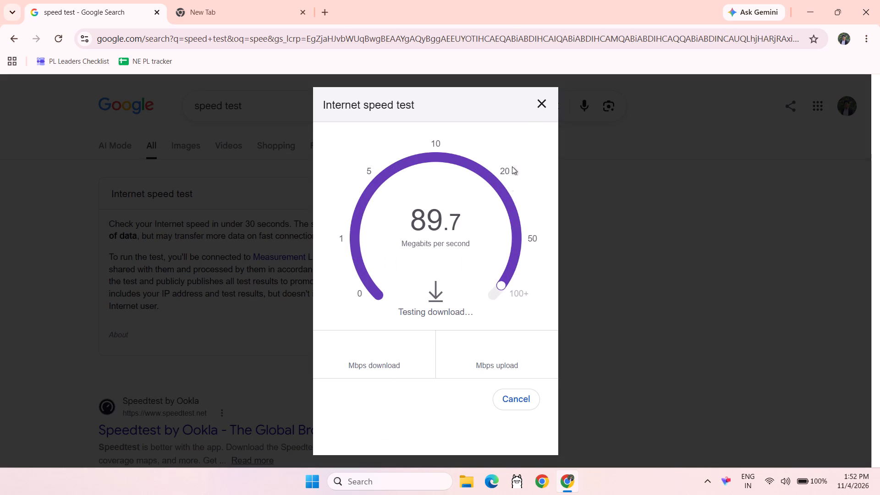
{"action": "left_click", "coordinate": [544, 103]}
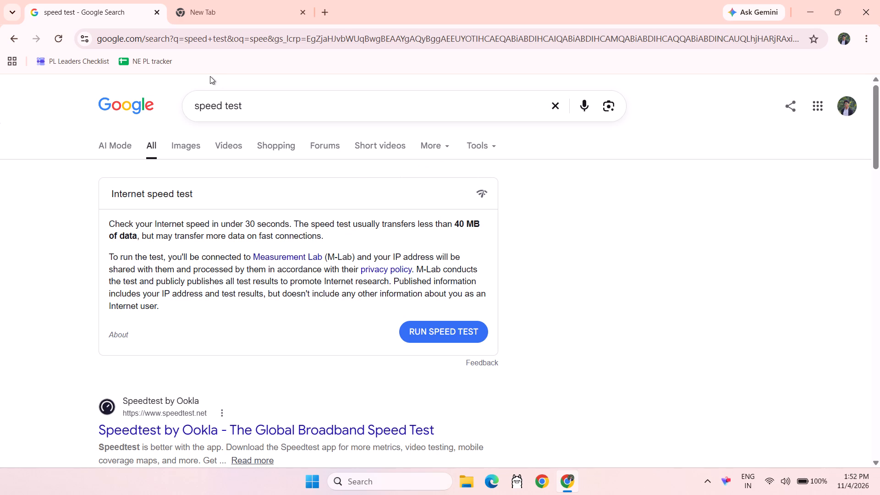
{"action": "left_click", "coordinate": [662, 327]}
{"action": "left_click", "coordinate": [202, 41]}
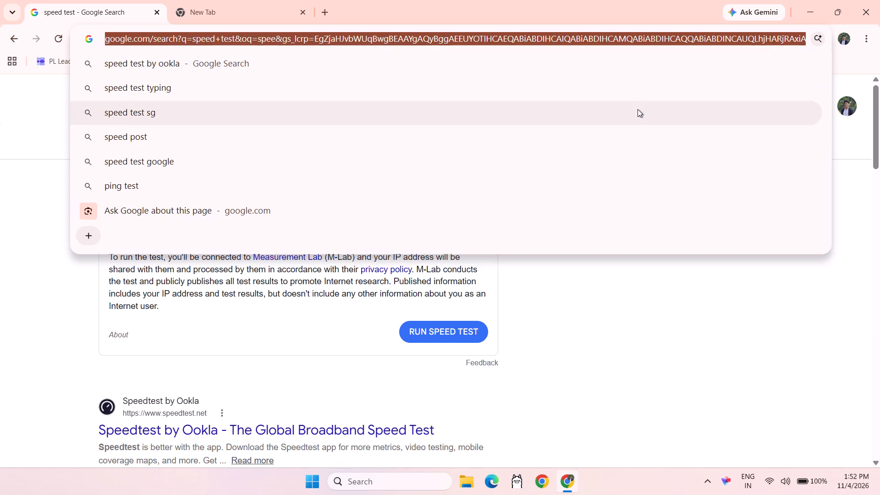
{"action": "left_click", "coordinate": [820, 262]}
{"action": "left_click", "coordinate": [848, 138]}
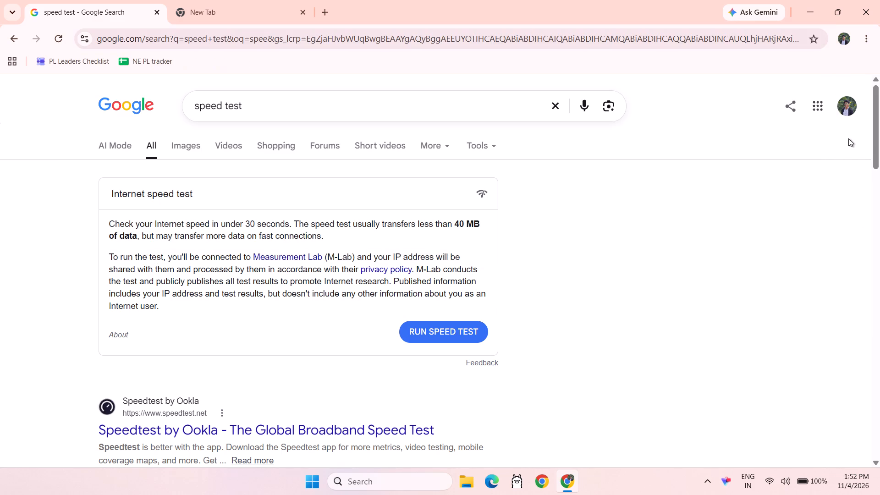
{"action": "left_click", "coordinate": [823, 110]}
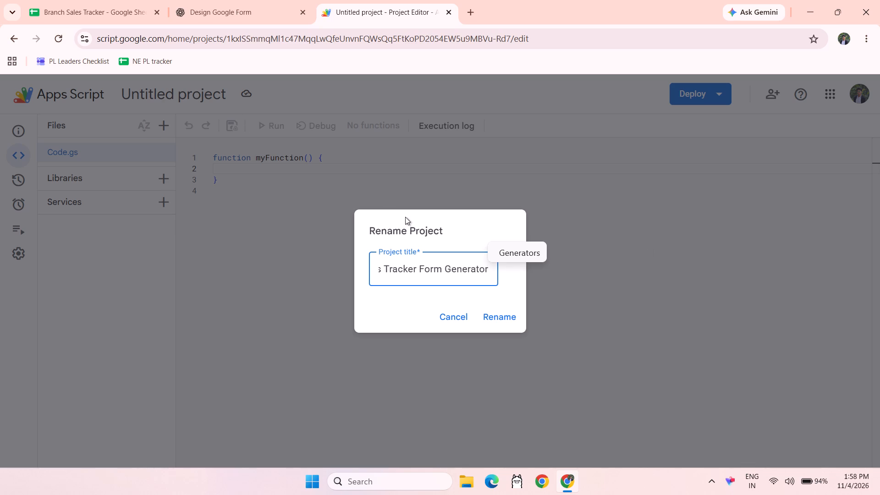
{"action": "left_click", "coordinate": [498, 315]}
Replace the default function in Code.gs with the form-generator code copied from ChatGPT and save the project.
{"action": "left_click", "coordinate": [325, 251]}
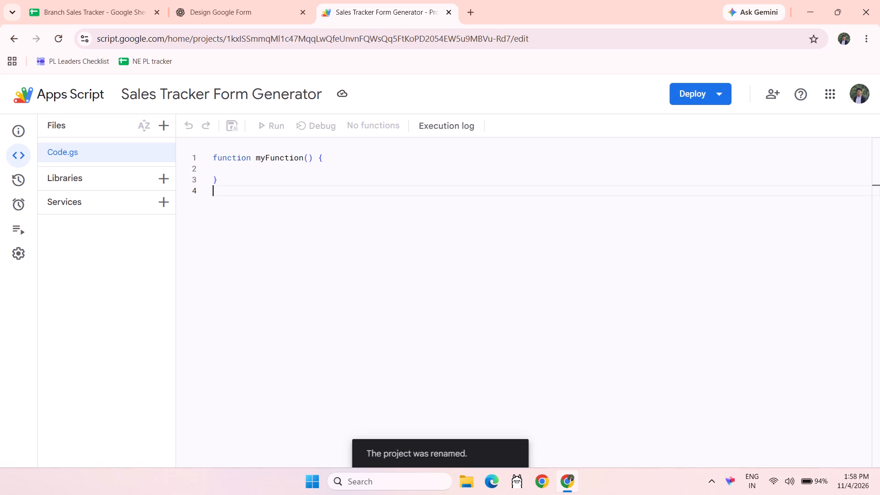
{"action": "key", "text": "ctrl+a"}
{"action": "key", "text": "BackSpace"}
{"action": "key", "text": "ctrl+v"}
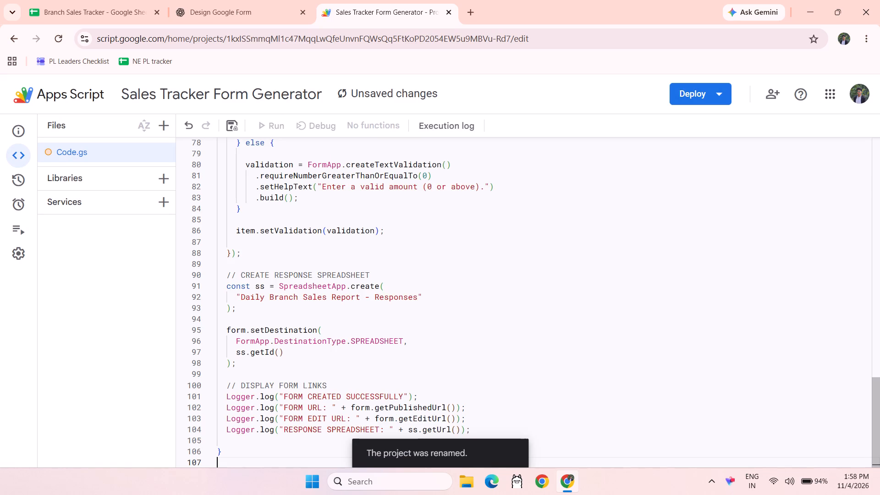
{"action": "left_click", "coordinate": [230, 130]}
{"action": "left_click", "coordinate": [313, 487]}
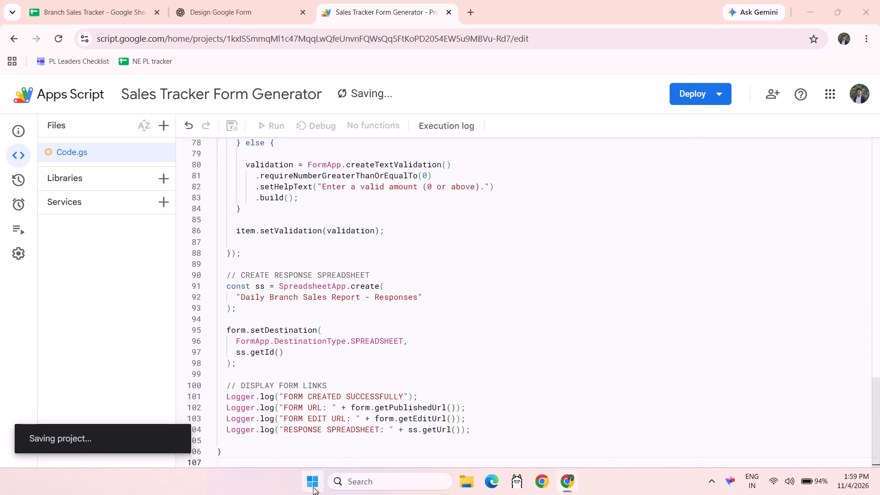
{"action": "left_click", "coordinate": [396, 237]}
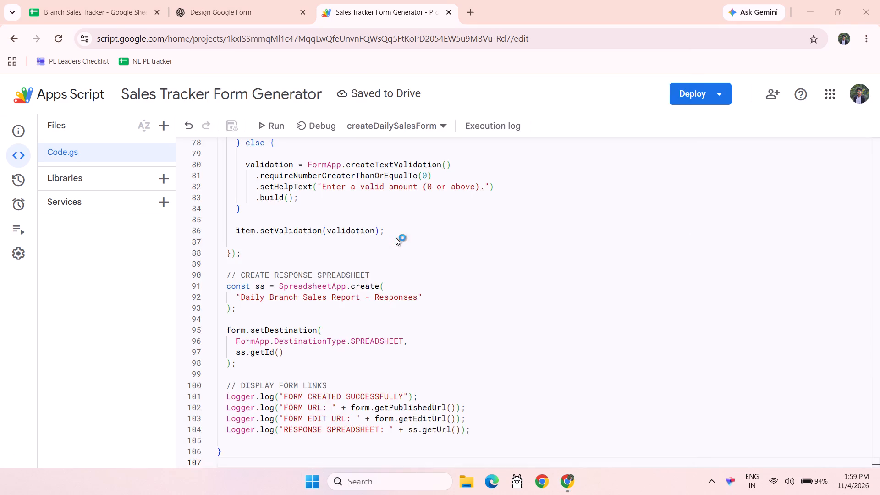
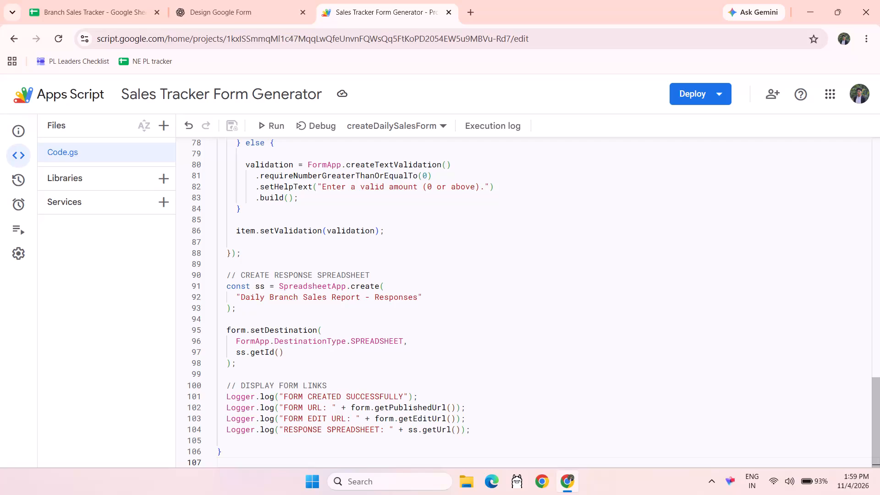
Run the createDailySalesForm function in the Sales Tracker Form Generator project.
{"action": "scroll", "coordinate": [574, 284], "scroll_direction": "up", "scroll_amount": 10}
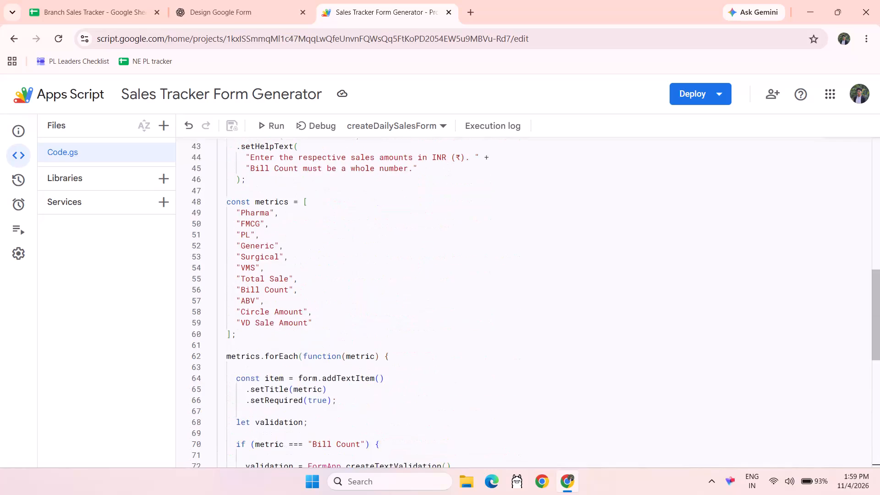
{"action": "left_click", "coordinate": [275, 124]}
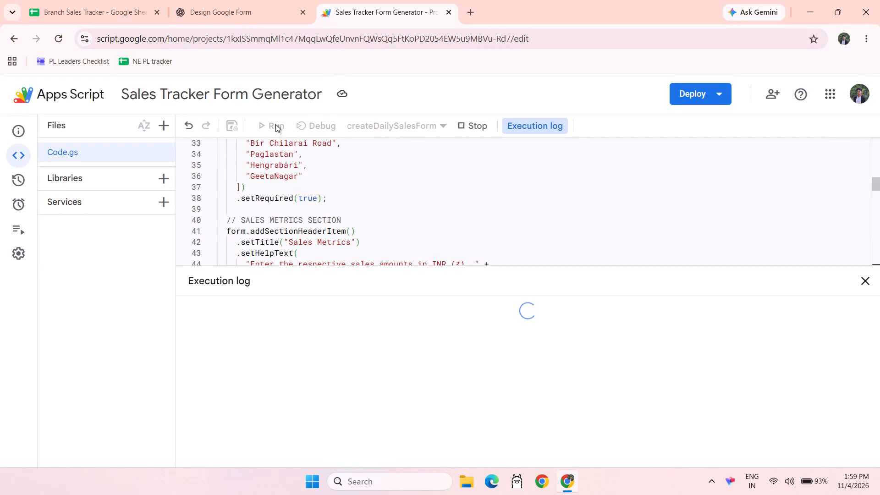
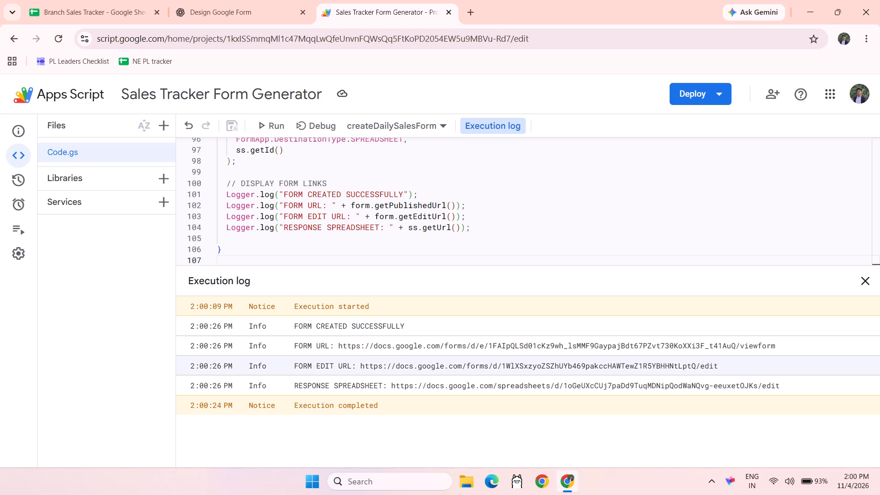
Copy the published form URL from the execution log and open it in a new tab.
{"action": "left_click", "coordinate": [340, 347]}
{"action": "left_click_drag", "start_coordinate": [340, 347], "coordinate": [383, 343]}
{"action": "left_click_drag", "start_coordinate": [383, 343], "coordinate": [407, 344]}
{"action": "left_click_drag", "start_coordinate": [407, 344], "coordinate": [488, 334]}
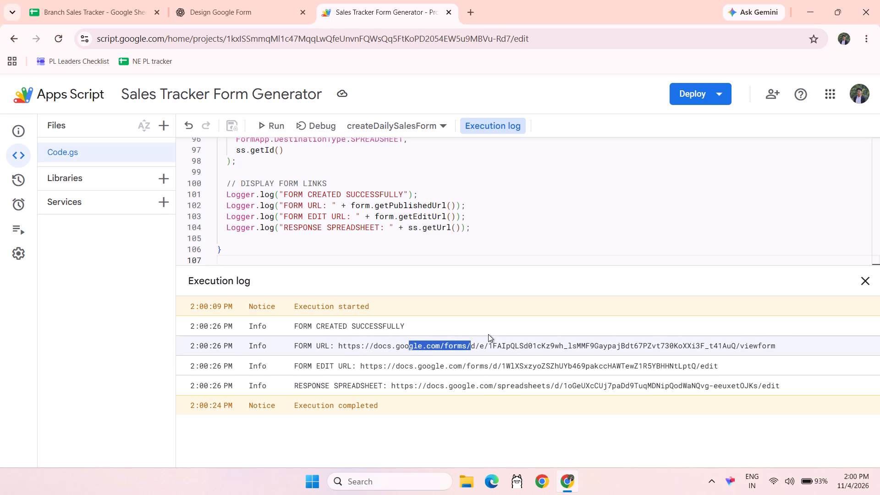
{"action": "double_click", "coordinate": [488, 334]}
{"action": "left_click", "coordinate": [340, 346]}
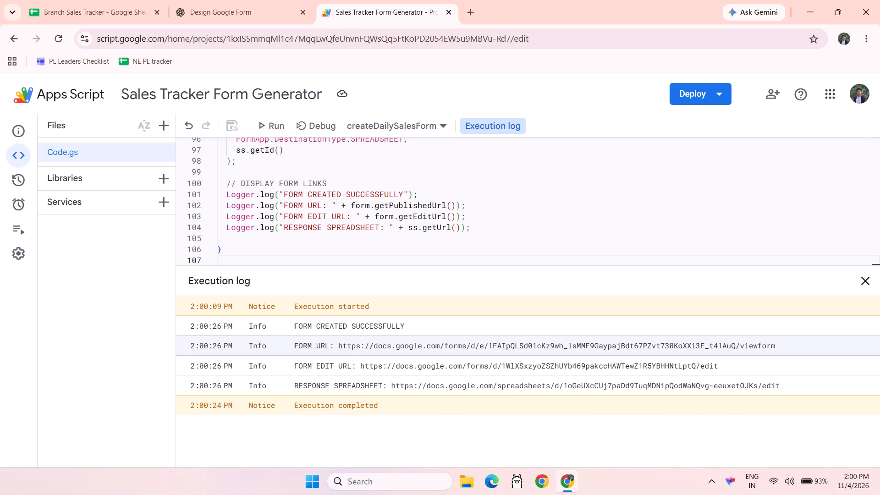
{"action": "key", "text": "ctrl+shift+Right"}
{"action": "key", "text": "ctrl+shift+Right"}
{"action": "key", "text": "ctrl+shift+Right"}
{"action": "key", "text": "ctrl+shift+Right"}
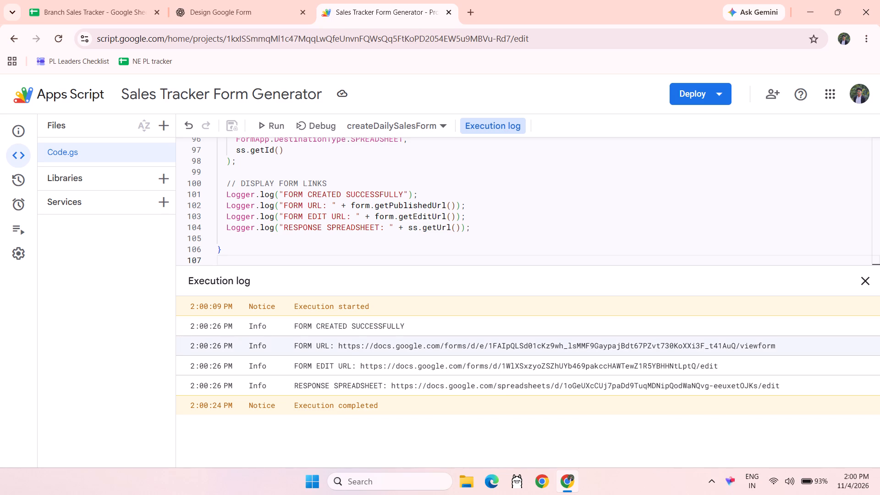
{"action": "left_click", "coordinate": [340, 346]}
{"action": "left_click_drag", "start_coordinate": [340, 346], "coordinate": [748, 349]}
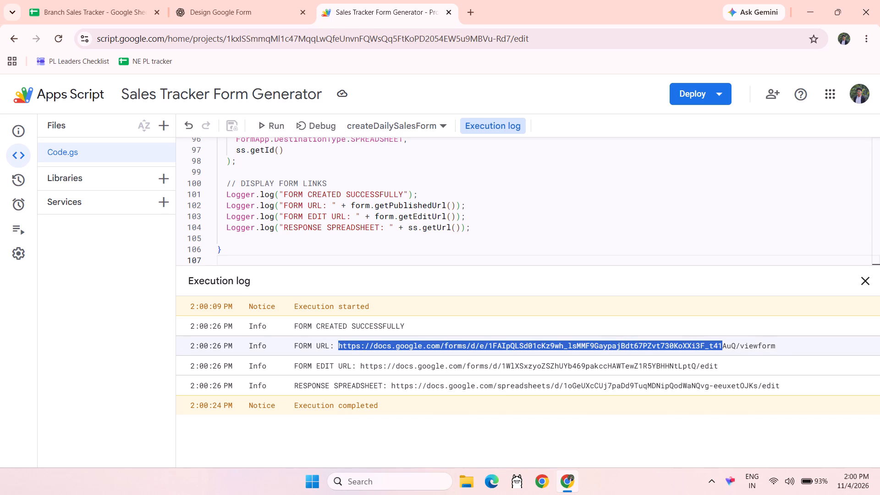
{"action": "left_click_drag", "start_coordinate": [748, 349], "coordinate": [778, 351]}
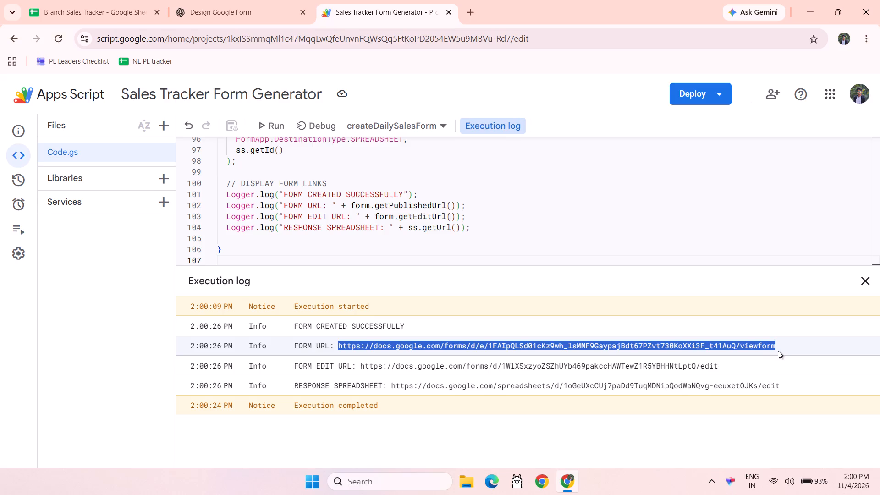
{"action": "key", "text": "ctrl+c"}
{"action": "left_click", "coordinate": [464, 11]}
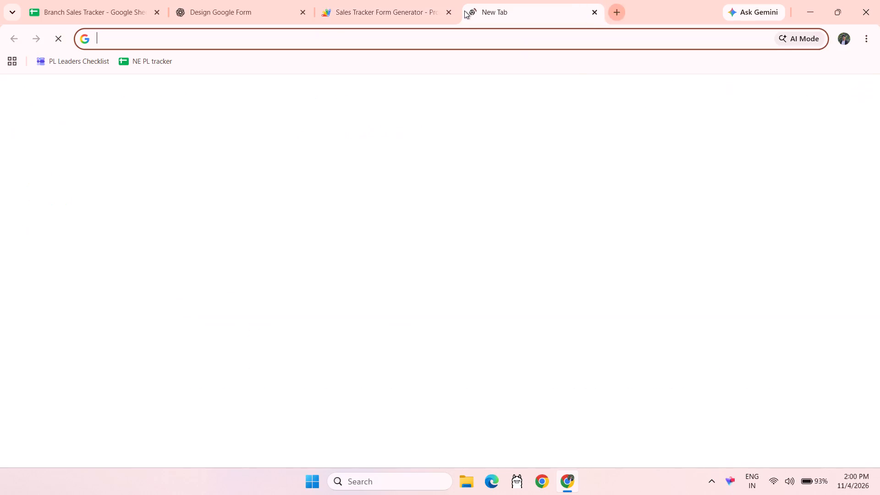
{"action": "key", "text": "ctrl+v"}
{"action": "key", "text": "Return"}
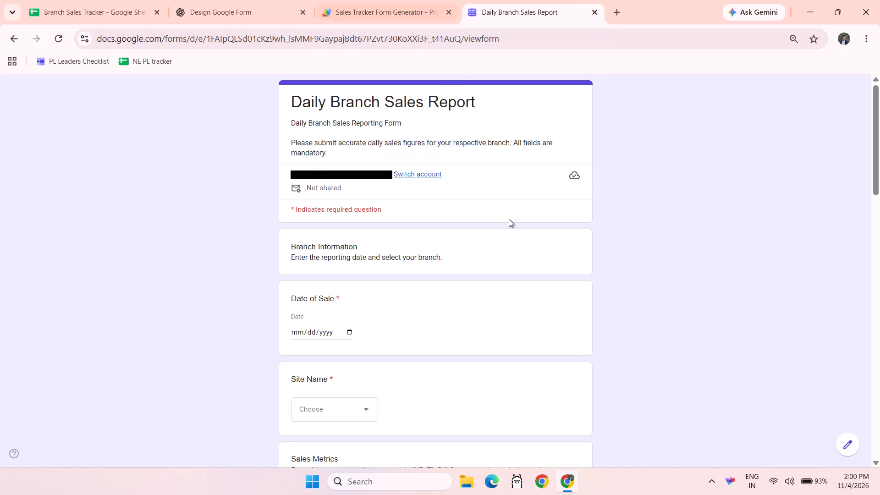
Look over the published Daily Branch Sales Report form and open it for editing.
{"action": "left_click", "coordinate": [710, 280]}
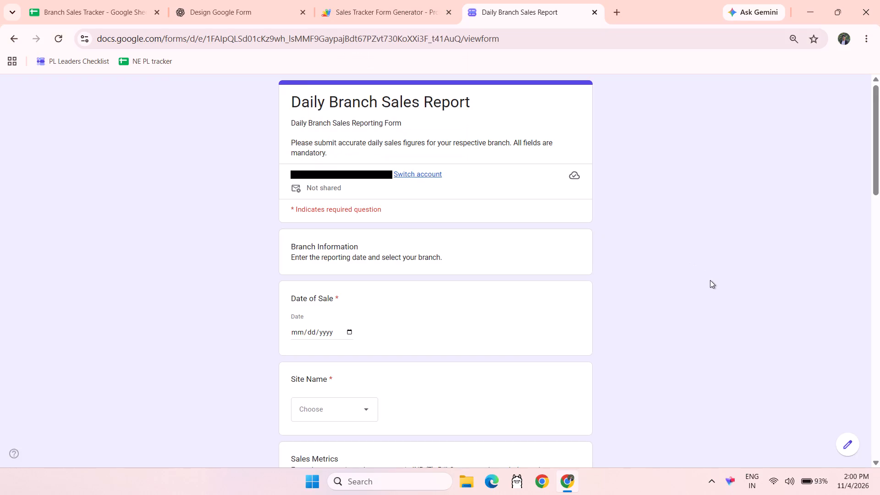
{"action": "scroll", "coordinate": [710, 280], "scroll_direction": "down", "scroll_amount": 18}
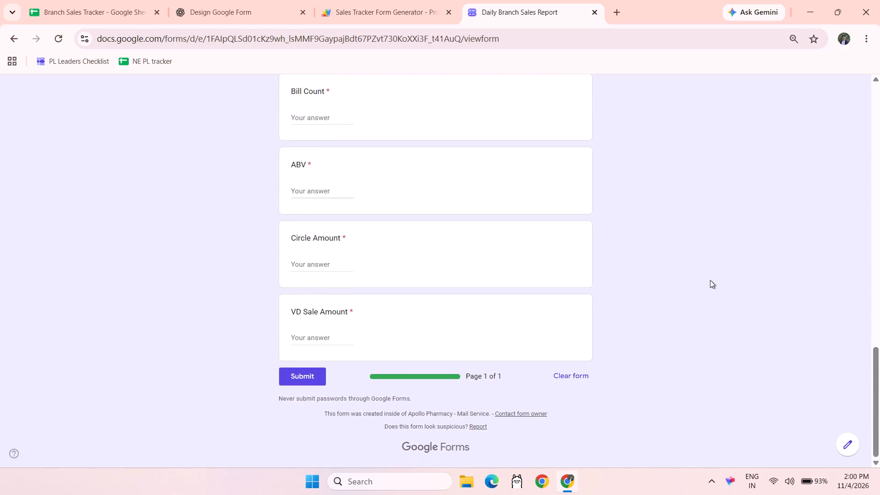
{"action": "scroll", "coordinate": [710, 280], "scroll_direction": "up", "scroll_amount": 11}
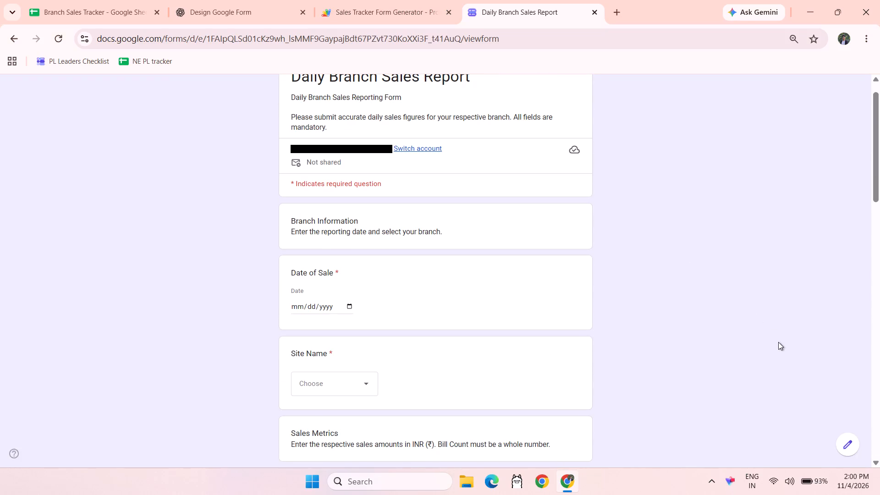
{"action": "left_click", "coordinate": [852, 447]}
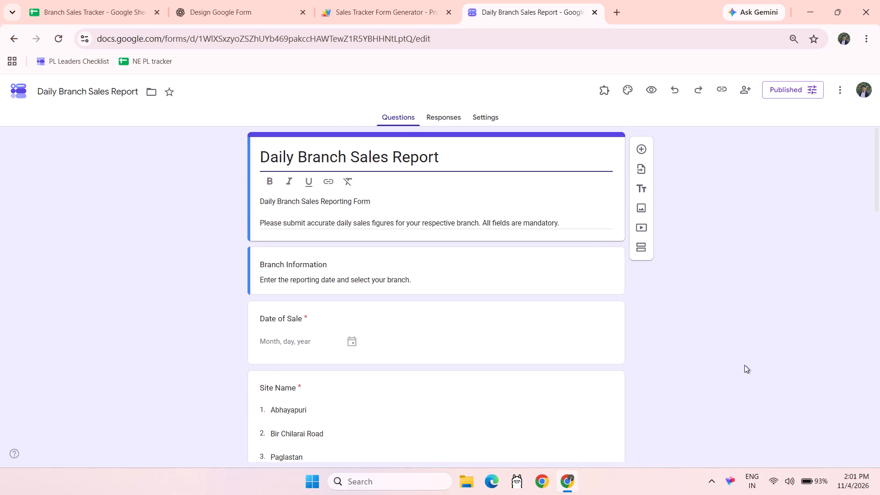
Examine the form's questions in the editor, including the Site Name dropdown options.
{"action": "scroll", "coordinate": [744, 365], "scroll_direction": "down", "scroll_amount": 4}
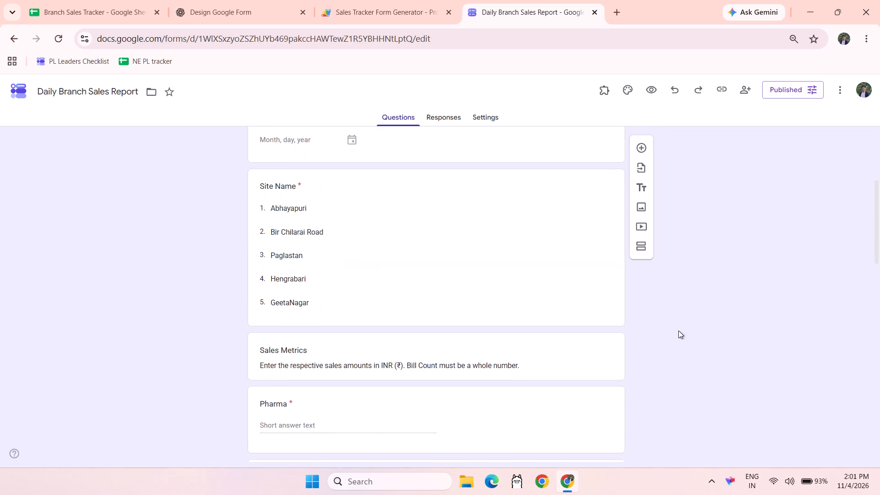
{"action": "left_click", "coordinate": [591, 304]}
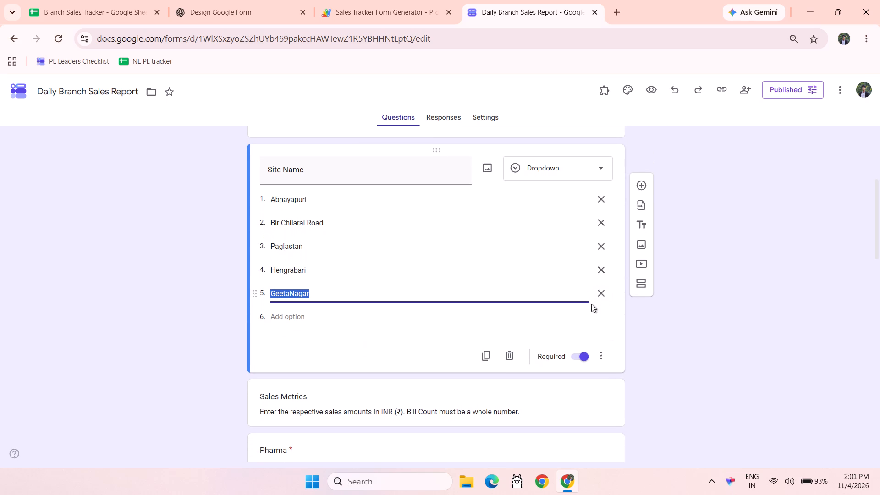
{"action": "left_click", "coordinate": [709, 224]}
{"action": "scroll", "coordinate": [709, 224], "scroll_direction": "up", "scroll_amount": 1}
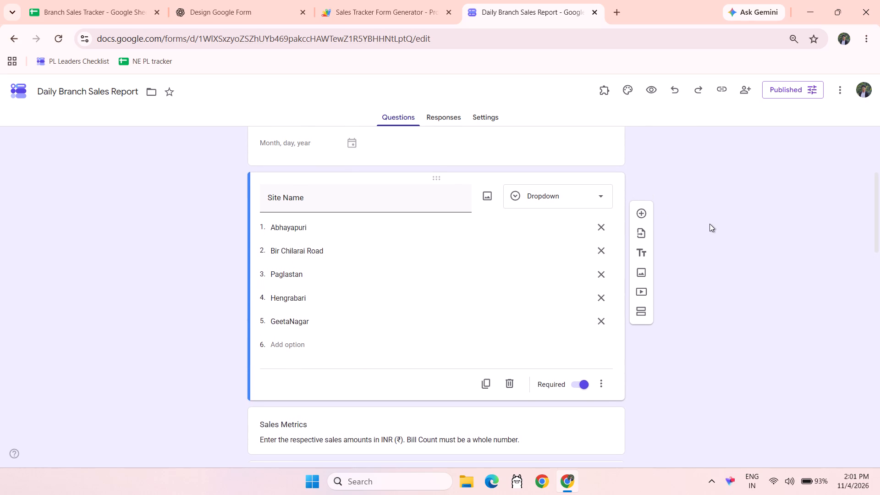
{"action": "scroll", "coordinate": [709, 224], "scroll_direction": "up", "scroll_amount": 1}
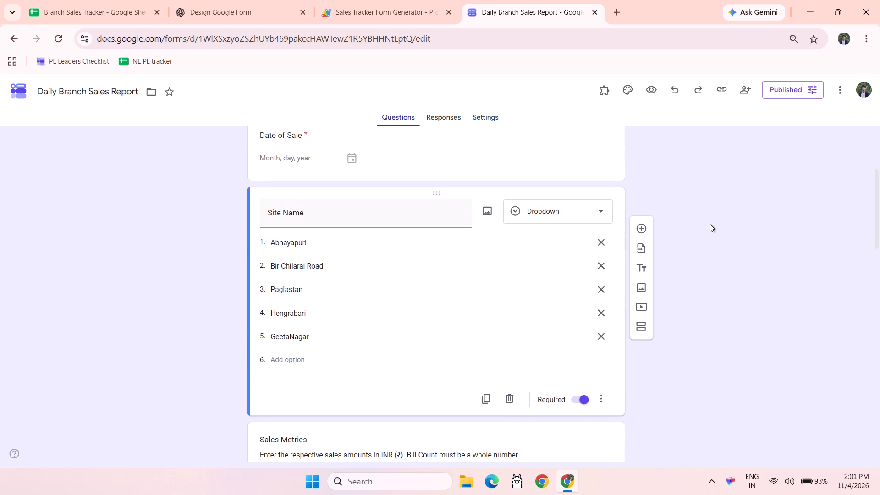
{"action": "scroll", "coordinate": [709, 224], "scroll_direction": "up", "scroll_amount": 4}
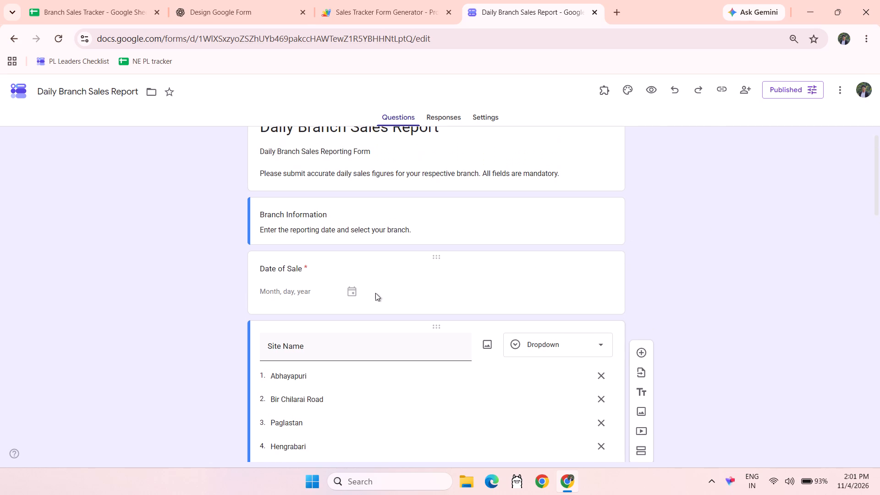
{"action": "scroll", "coordinate": [473, 286], "scroll_direction": "up", "scroll_amount": 1}
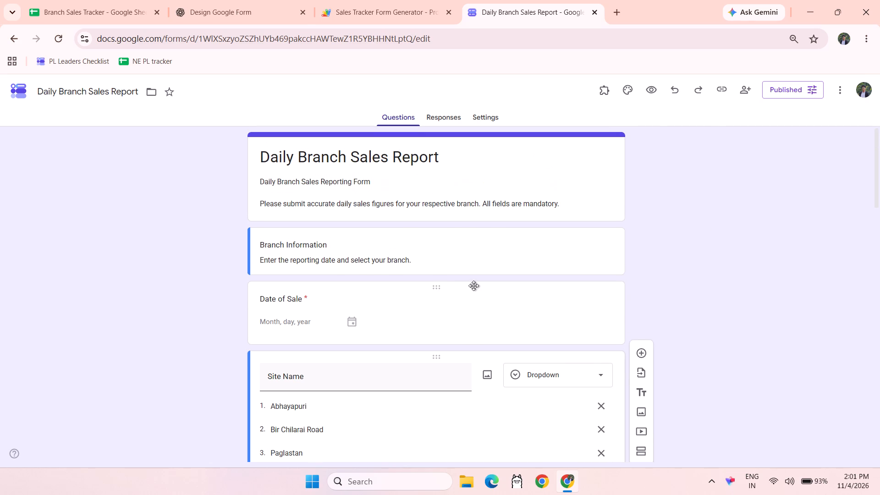
Turn off the Include year option for the Date of Sale question.
{"action": "left_click", "coordinate": [349, 323]}
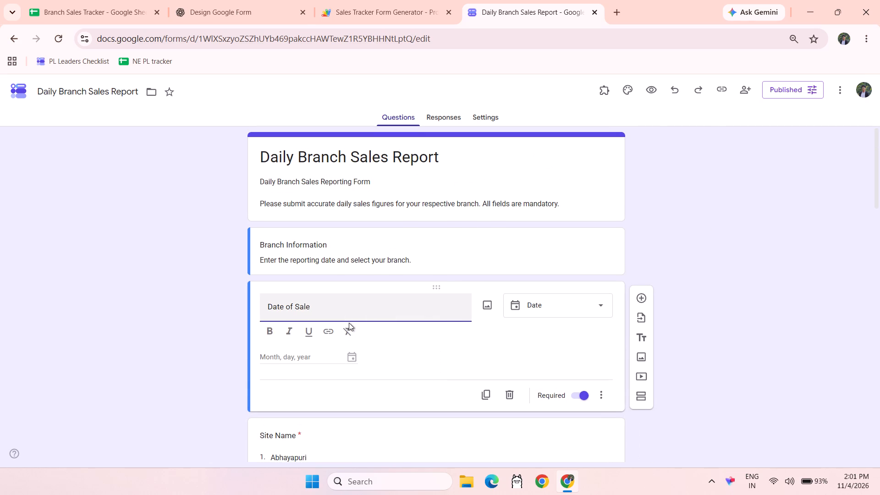
{"action": "left_click", "coordinate": [348, 362]}
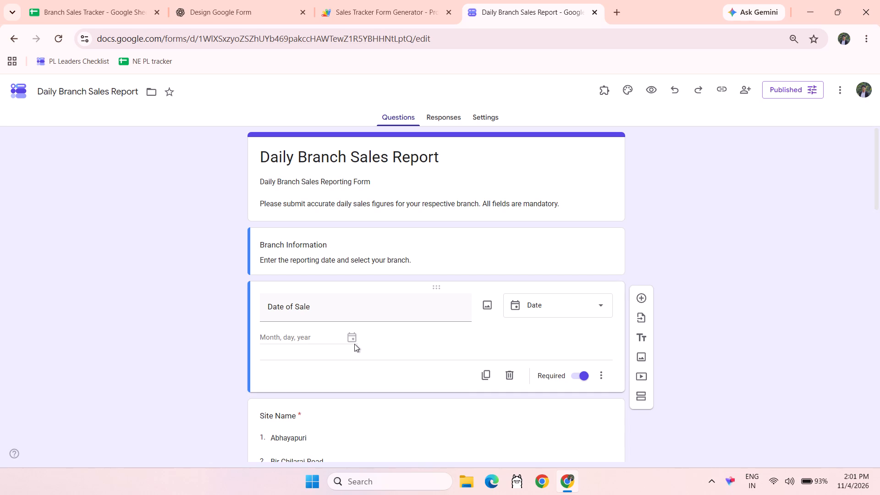
{"action": "left_click", "coordinate": [354, 344]}
{"action": "left_click", "coordinate": [596, 301]}
{"action": "left_click", "coordinate": [536, 371]}
{"action": "left_click", "coordinate": [598, 374]}
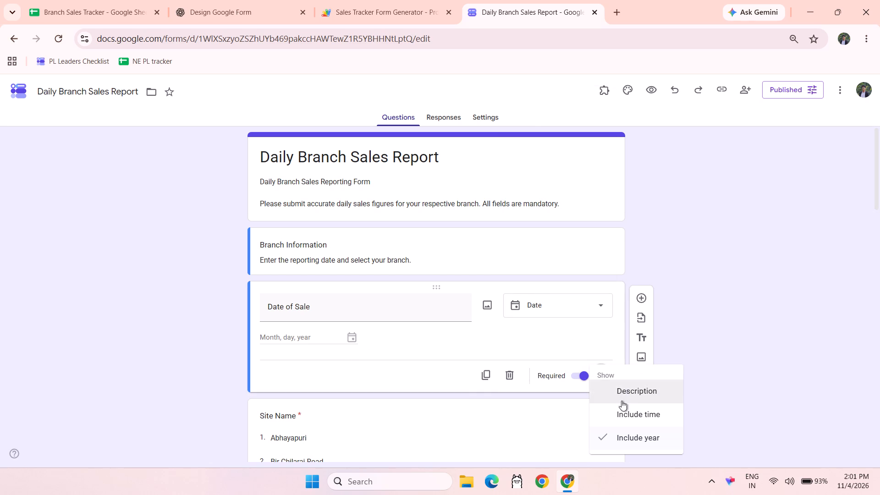
{"action": "left_click", "coordinate": [638, 430]}
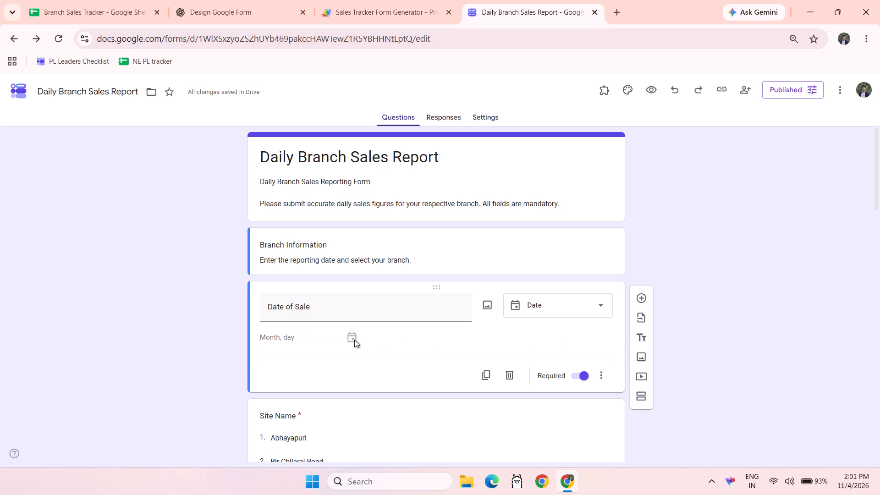
{"action": "left_click", "coordinate": [599, 381]}
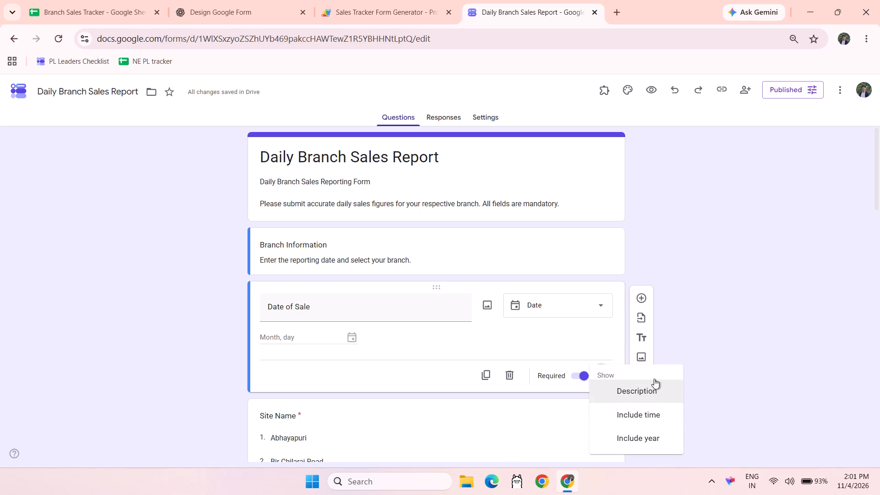
{"action": "left_click", "coordinate": [719, 348]}
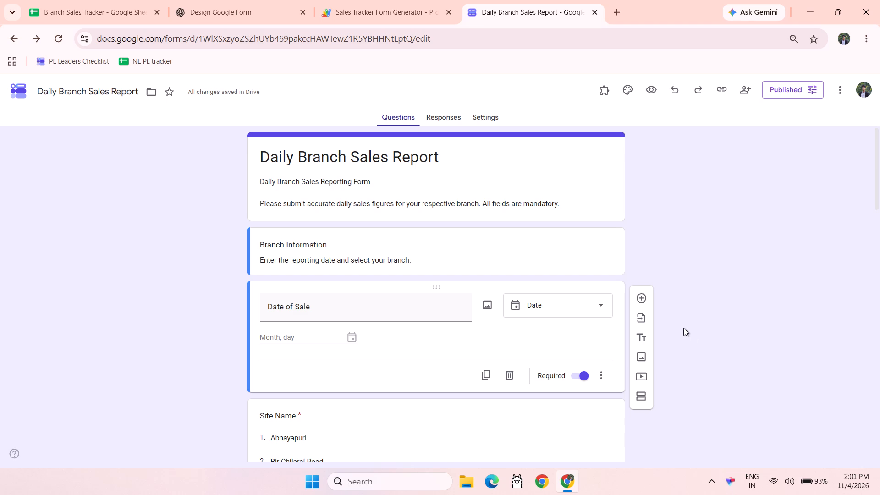
Review the Date of Sale and Site Name questions and check the form's responses view.
{"action": "scroll", "coordinate": [683, 328], "scroll_direction": "up", "scroll_amount": 2}
{"action": "scroll", "coordinate": [683, 328], "scroll_direction": "down", "scroll_amount": 3}
{"action": "scroll", "coordinate": [683, 328], "scroll_direction": "up", "scroll_amount": 5}
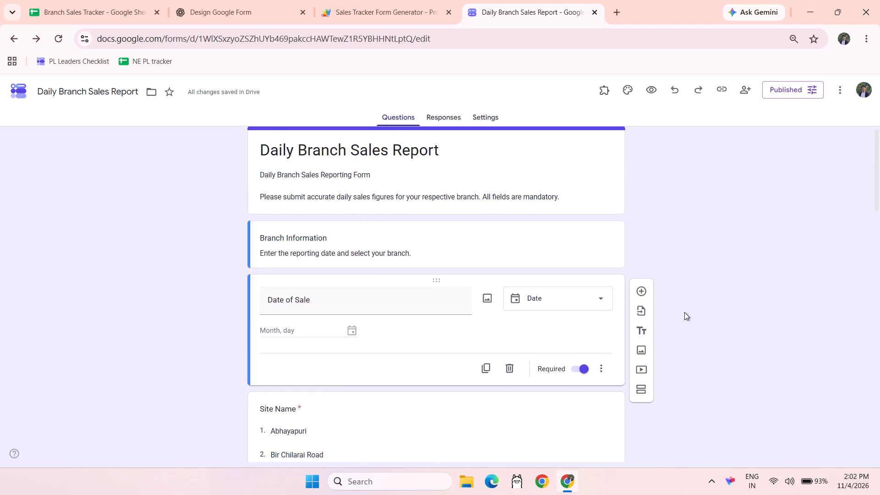
{"action": "left_click", "coordinate": [687, 287]}
{"action": "scroll", "coordinate": [687, 287], "scroll_direction": "down", "scroll_amount": 3}
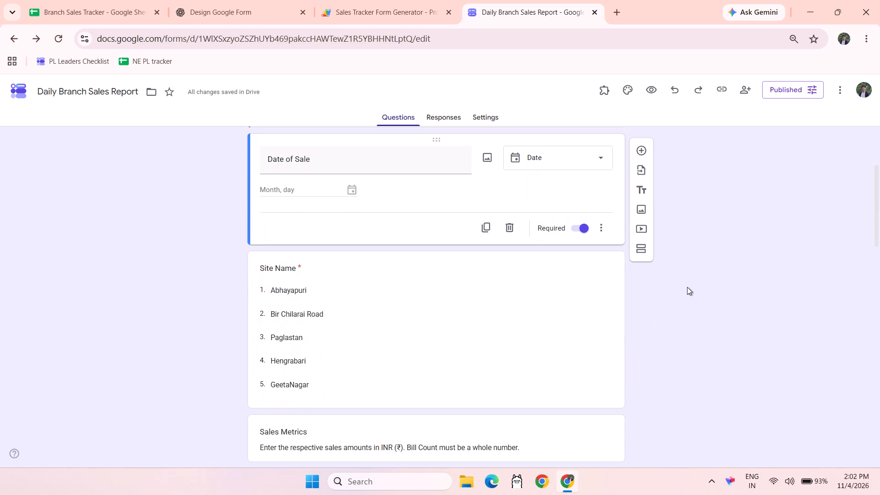
{"action": "scroll", "coordinate": [687, 287], "scroll_direction": "up", "scroll_amount": 1}
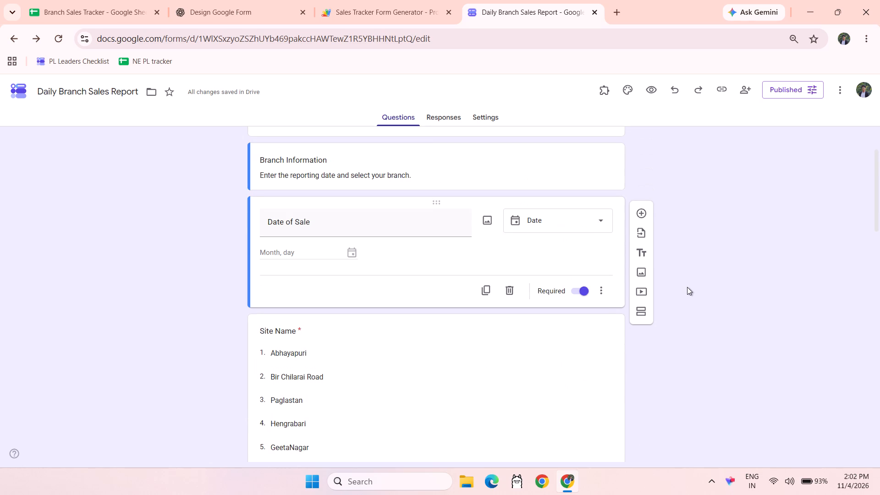
{"action": "scroll", "coordinate": [687, 287], "scroll_direction": "up", "scroll_amount": 3}
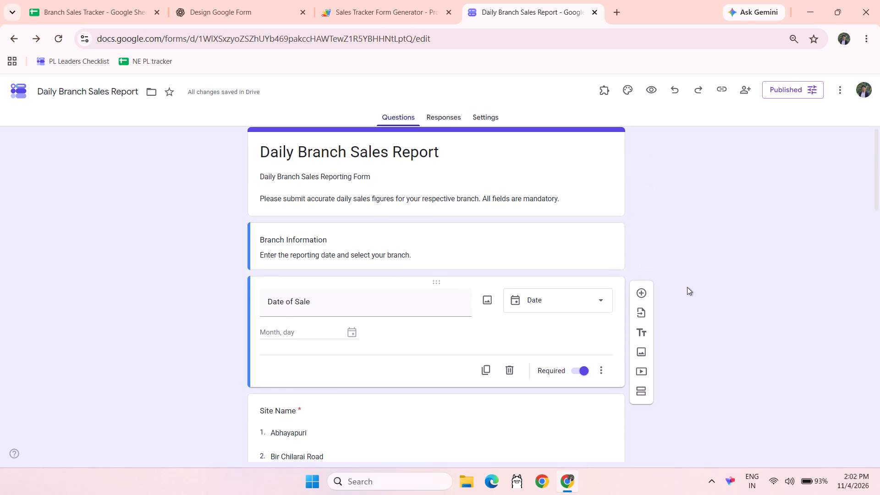
{"action": "left_click", "coordinate": [450, 125]}
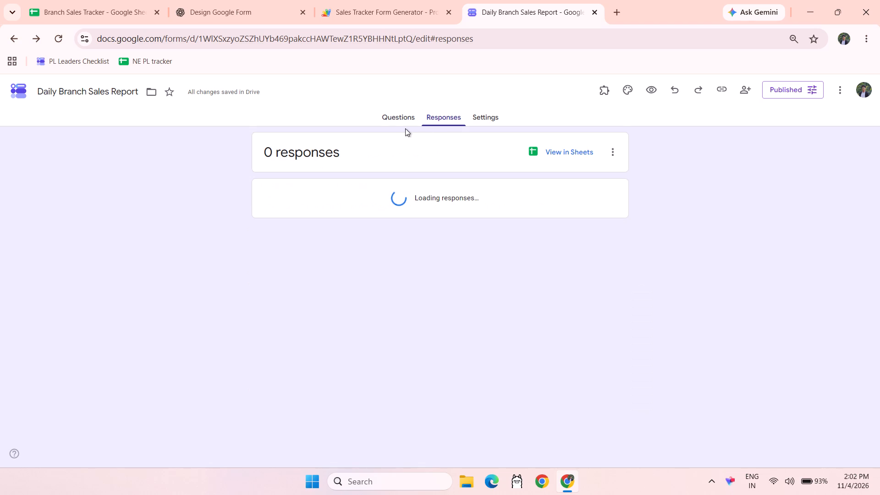
{"action": "left_click", "coordinate": [395, 118]}
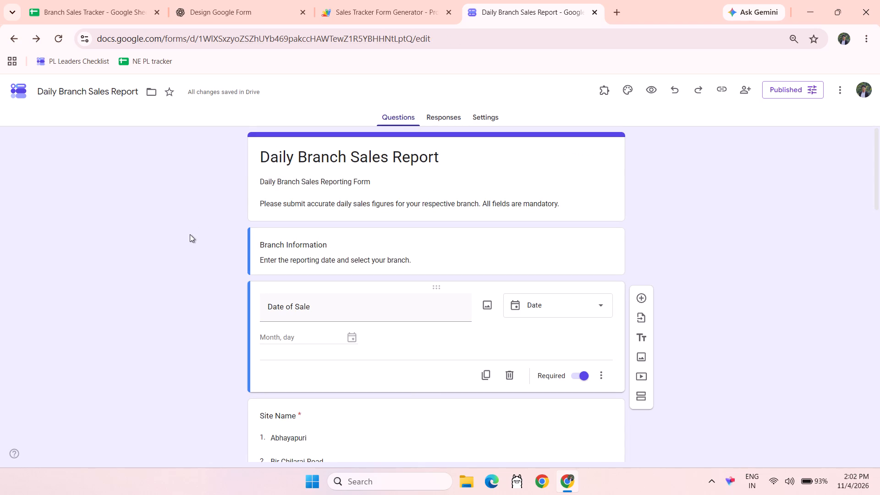
{"action": "left_click", "coordinate": [190, 234]}
{"action": "left_click", "coordinate": [742, 282]}
Review all questions in the Daily Branch Sales Report form, from Date of Sale through VD Sale Amount.
{"action": "scroll", "coordinate": [742, 282], "scroll_direction": "down", "scroll_amount": 1}
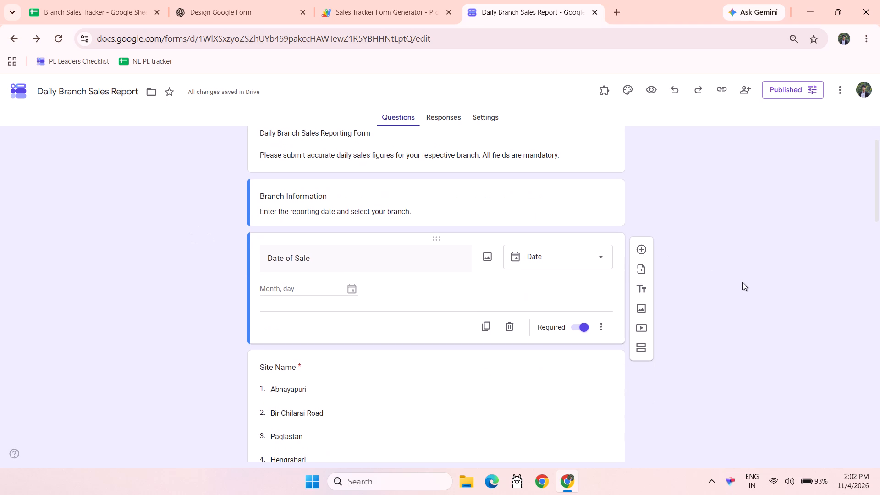
{"action": "scroll", "coordinate": [742, 282], "scroll_direction": "up", "scroll_amount": 3}
{"action": "scroll", "coordinate": [742, 282], "scroll_direction": "down", "scroll_amount": 2}
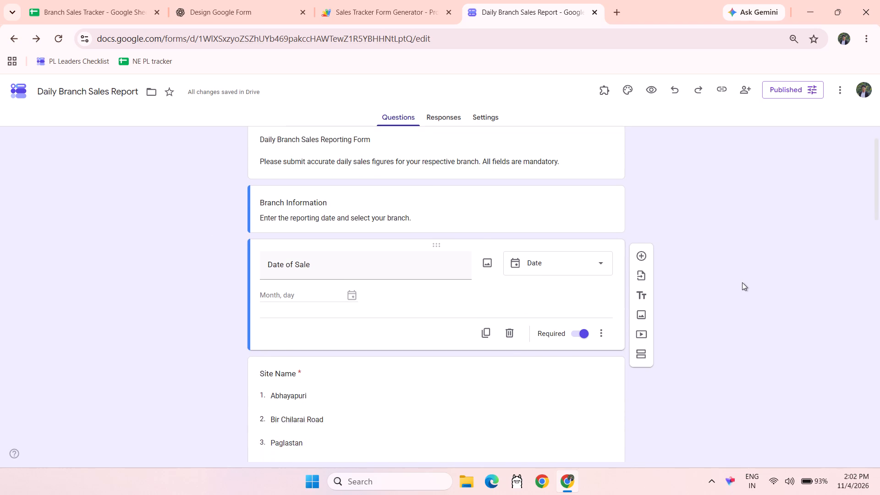
{"action": "scroll", "coordinate": [742, 282], "scroll_direction": "down", "scroll_amount": 4}
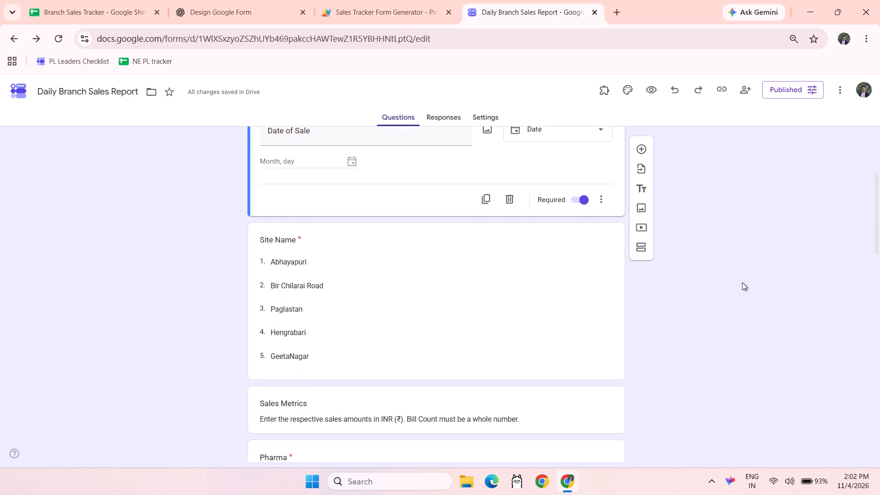
{"action": "scroll", "coordinate": [742, 282], "scroll_direction": "down", "scroll_amount": 4}
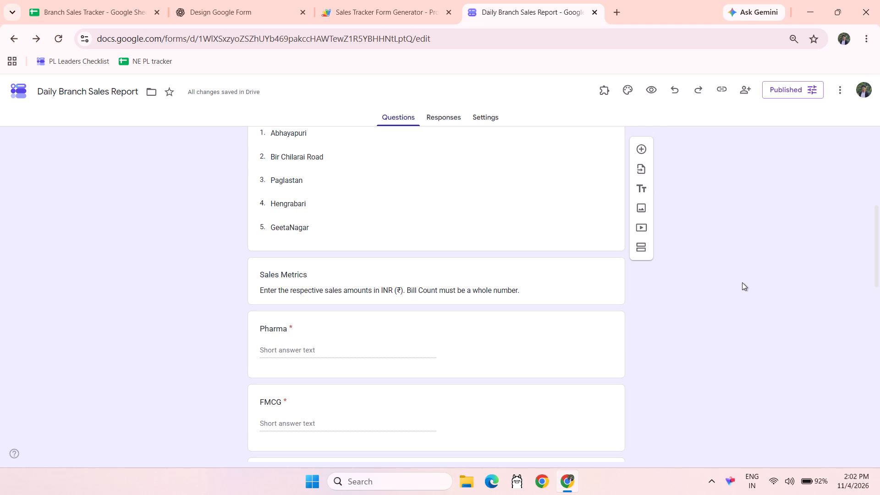
{"action": "scroll", "coordinate": [742, 282], "scroll_direction": "down", "scroll_amount": 1}
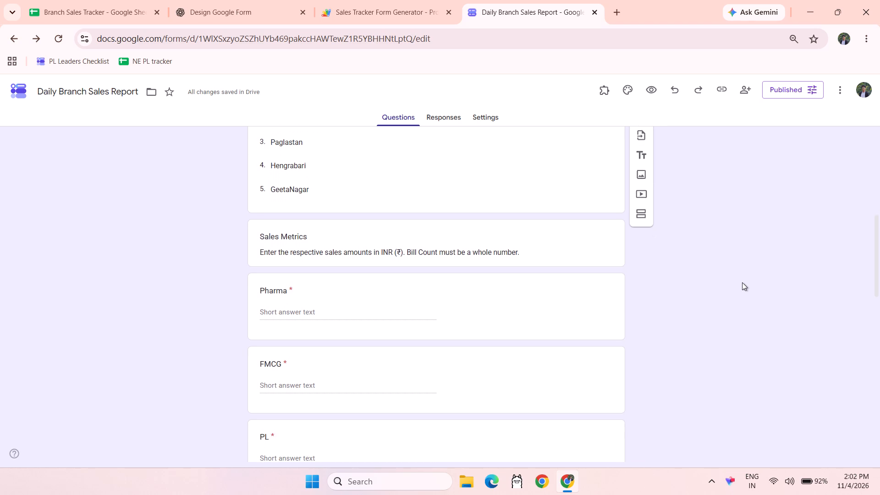
{"action": "scroll", "coordinate": [742, 282], "scroll_direction": "down", "scroll_amount": 1}
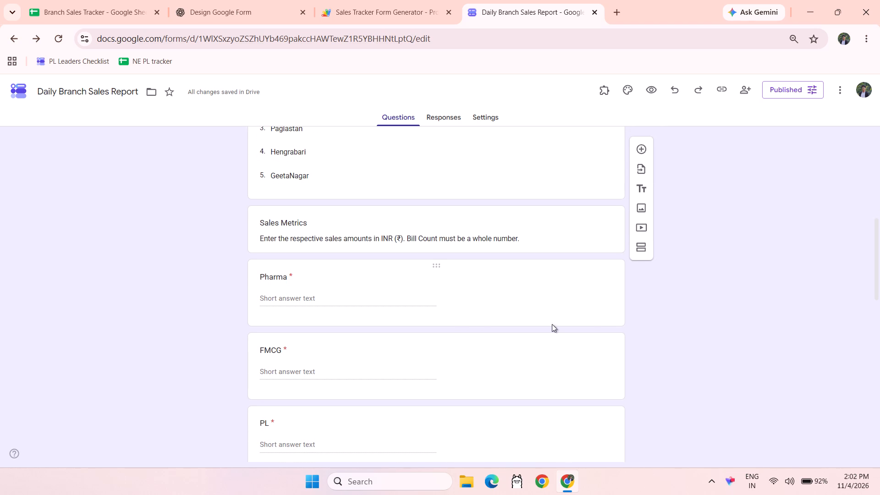
{"action": "scroll", "coordinate": [653, 330], "scroll_direction": "down", "scroll_amount": 2}
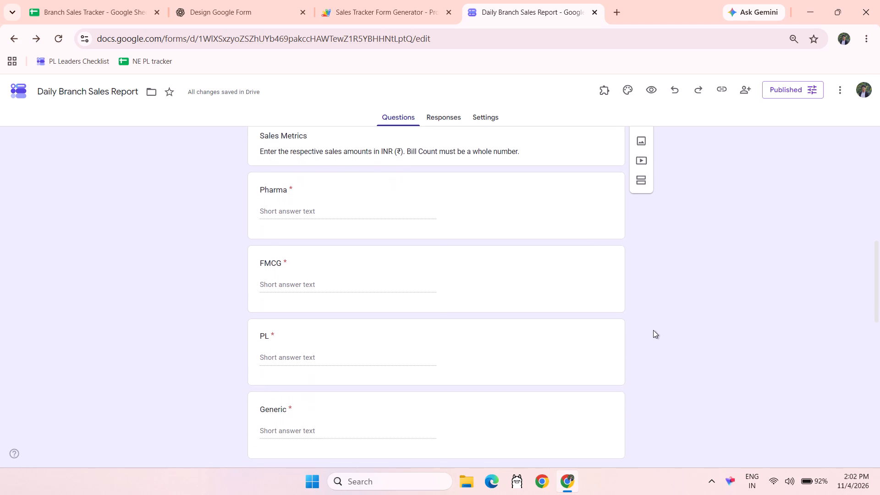
{"action": "scroll", "coordinate": [653, 330], "scroll_direction": "down", "scroll_amount": 4}
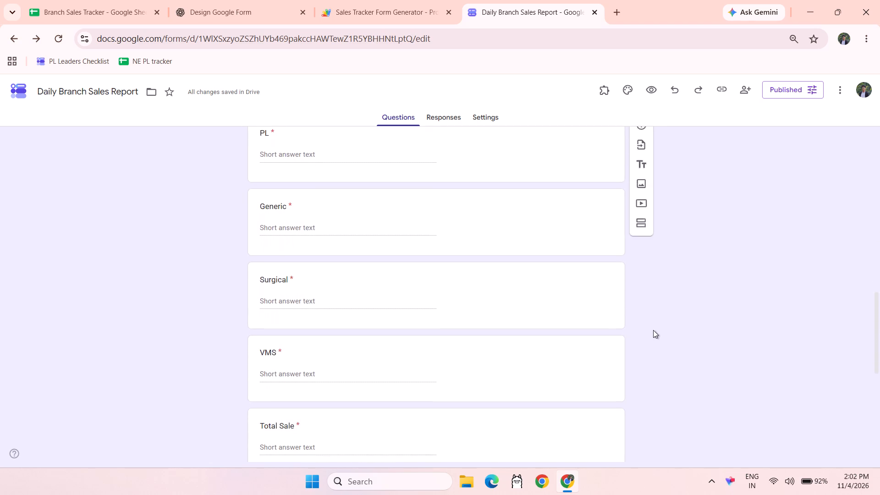
{"action": "scroll", "coordinate": [653, 330], "scroll_direction": "down", "scroll_amount": 7}
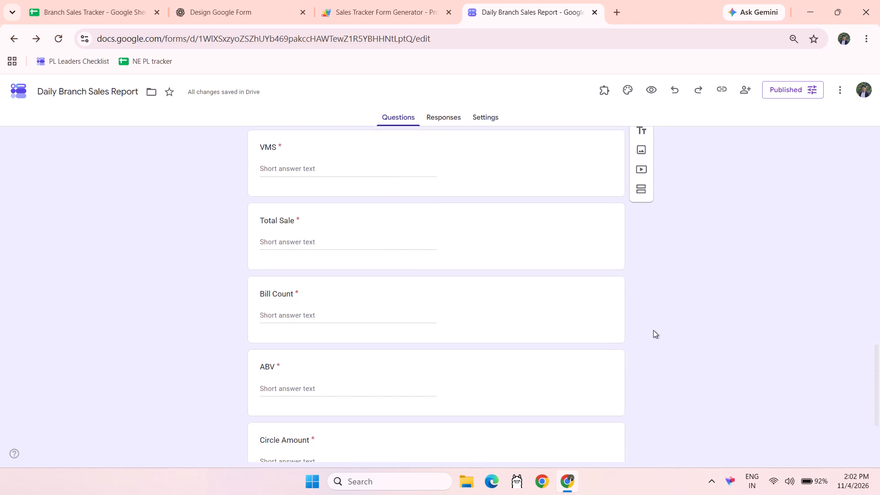
{"action": "scroll", "coordinate": [653, 330], "scroll_direction": "down", "scroll_amount": 3}
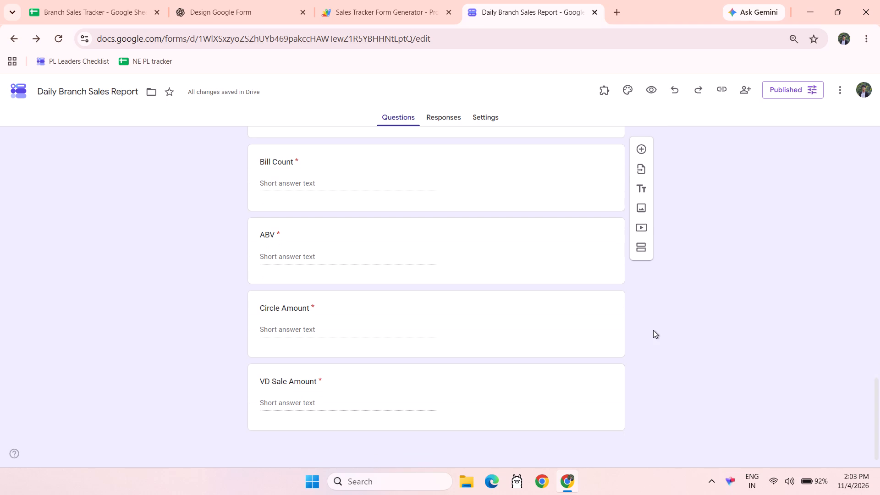
{"action": "scroll", "coordinate": [653, 330], "scroll_direction": "down", "scroll_amount": 1}
{"action": "scroll", "coordinate": [653, 330], "scroll_direction": "up", "scroll_amount": 9}
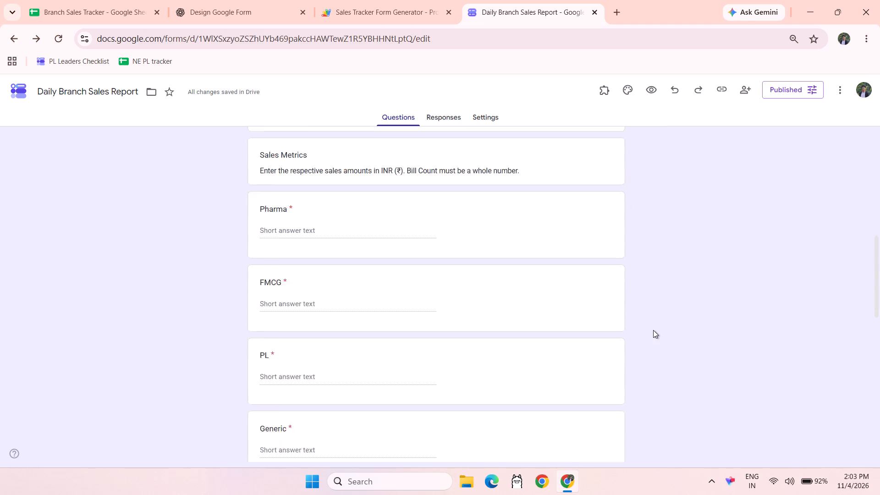
{"action": "scroll", "coordinate": [653, 330], "scroll_direction": "up", "scroll_amount": 8}
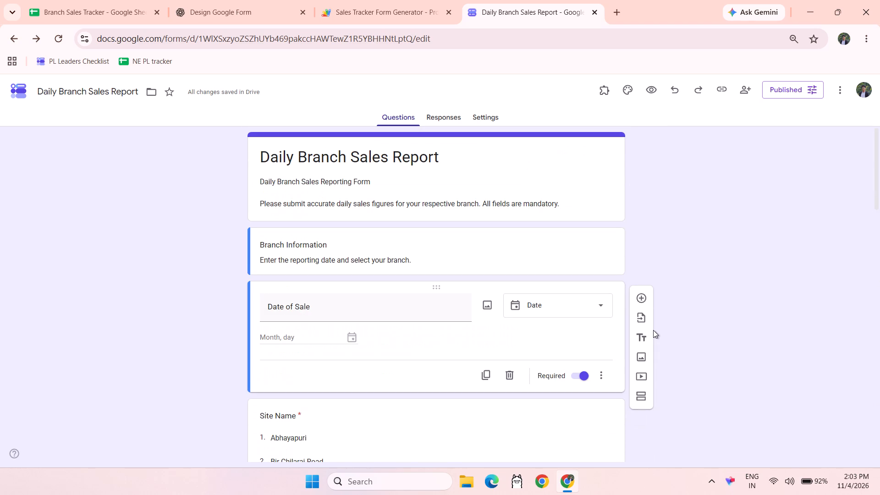
Open the form's linked responses spreadsheet and delete its Sheet1.
{"action": "left_click", "coordinate": [444, 121]}
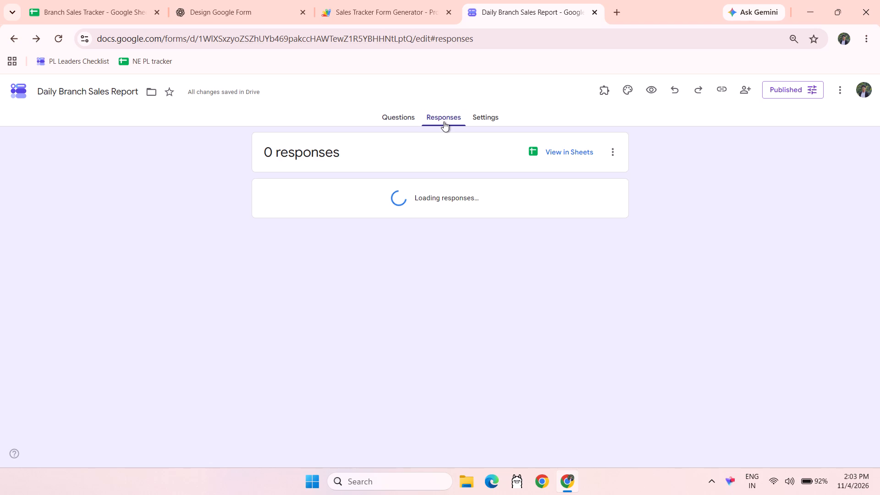
{"action": "left_click", "coordinate": [552, 154]}
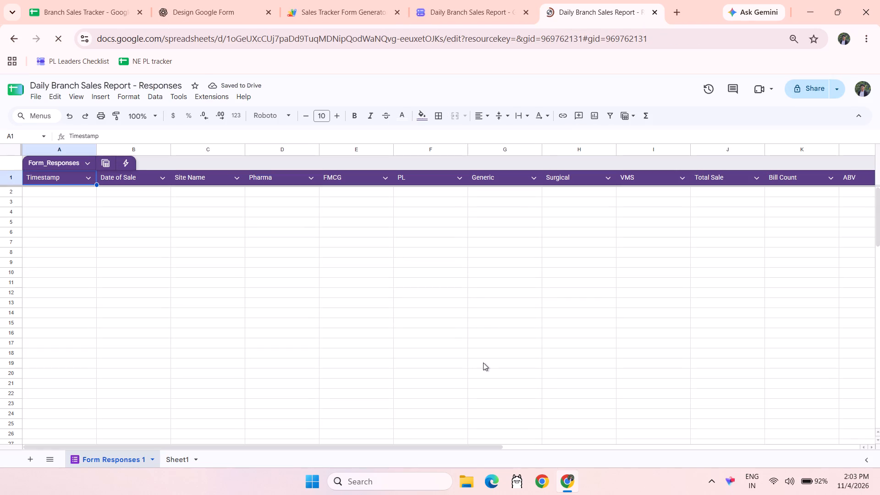
{"action": "left_click", "coordinate": [183, 458]}
{"action": "left_click", "coordinate": [194, 458]}
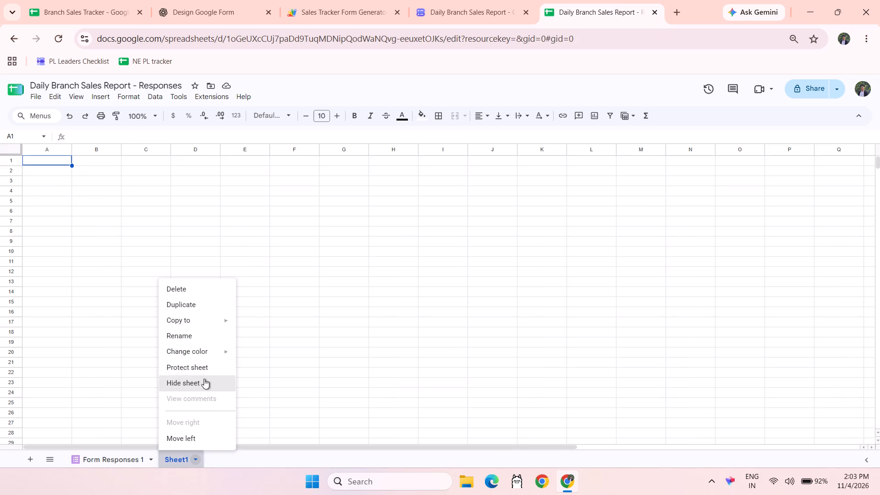
{"action": "left_click", "coordinate": [186, 287]}
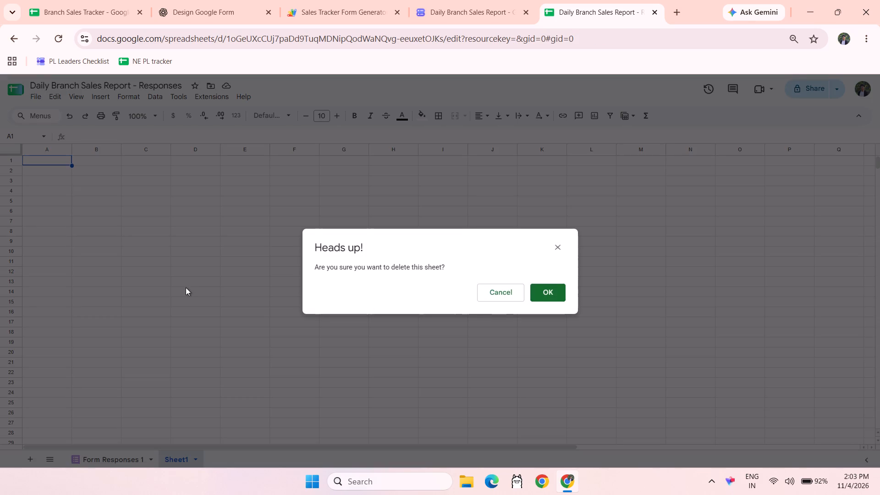
{"action": "left_click", "coordinate": [539, 297]}
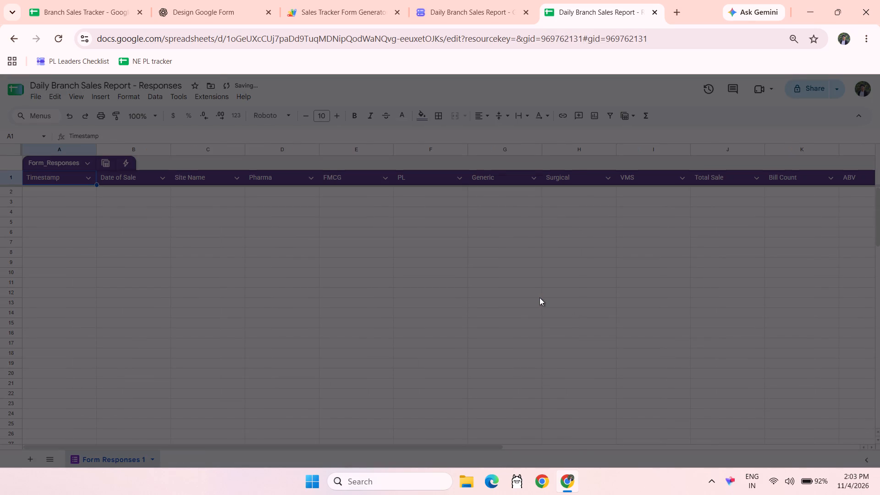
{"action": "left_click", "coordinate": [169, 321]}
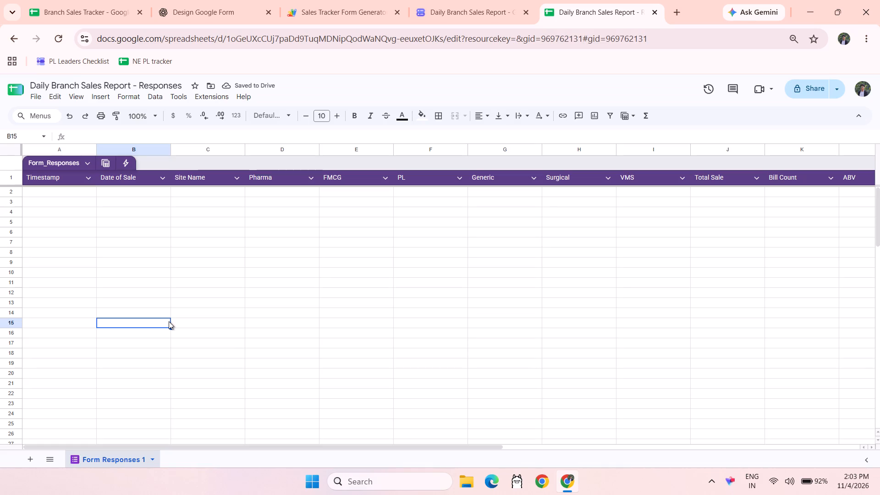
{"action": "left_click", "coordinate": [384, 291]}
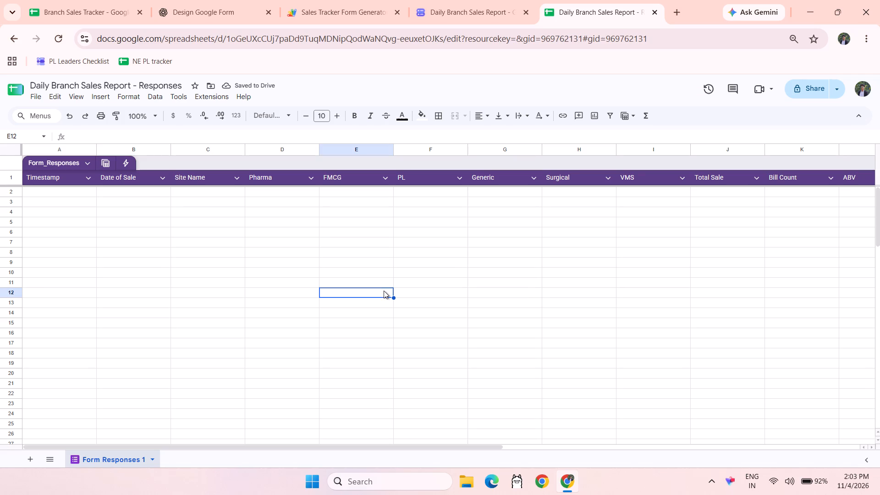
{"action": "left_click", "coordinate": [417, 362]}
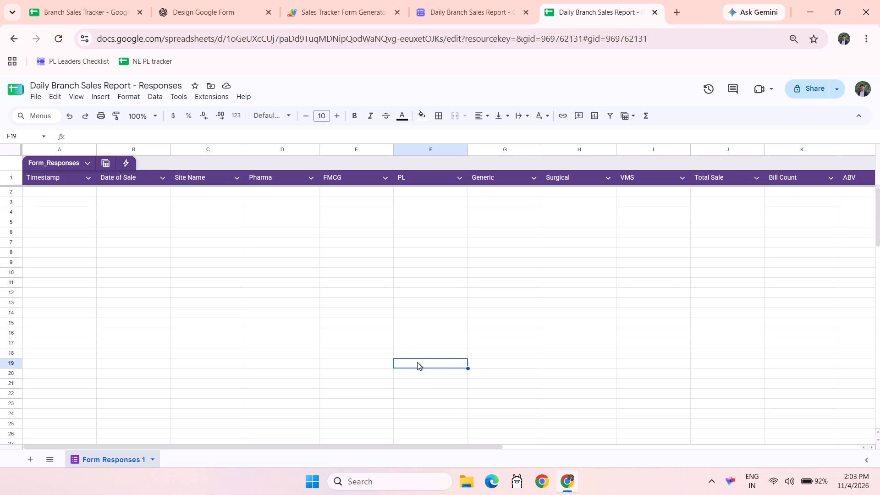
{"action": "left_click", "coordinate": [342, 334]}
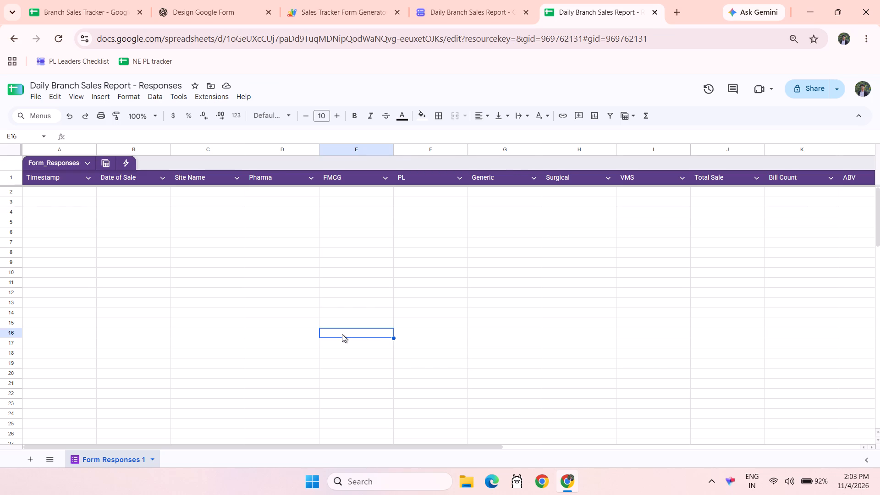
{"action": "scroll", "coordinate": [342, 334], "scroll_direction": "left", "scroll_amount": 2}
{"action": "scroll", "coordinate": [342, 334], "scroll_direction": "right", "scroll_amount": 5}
Return to the form's questions and set its published responder access to Anyone with the link.
{"action": "left_click", "coordinate": [428, 0]}
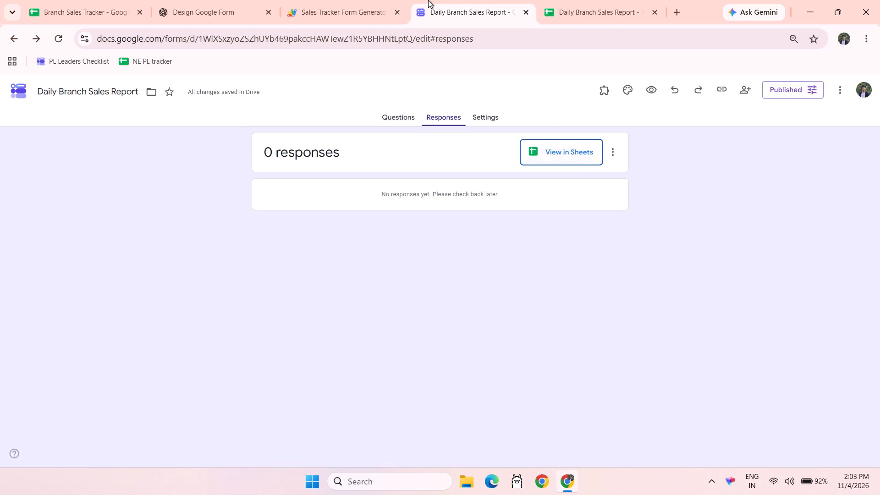
{"action": "left_click", "coordinate": [403, 121]}
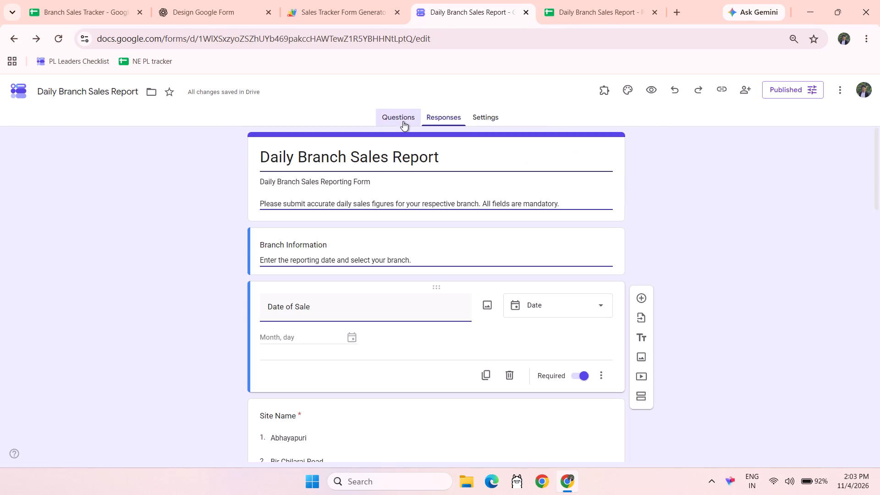
{"action": "left_click", "coordinate": [792, 88]}
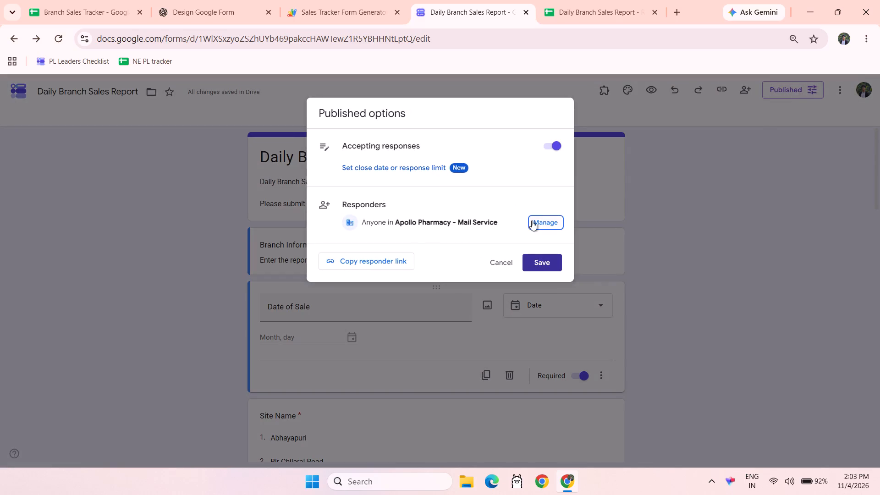
{"action": "left_click", "coordinate": [532, 220]}
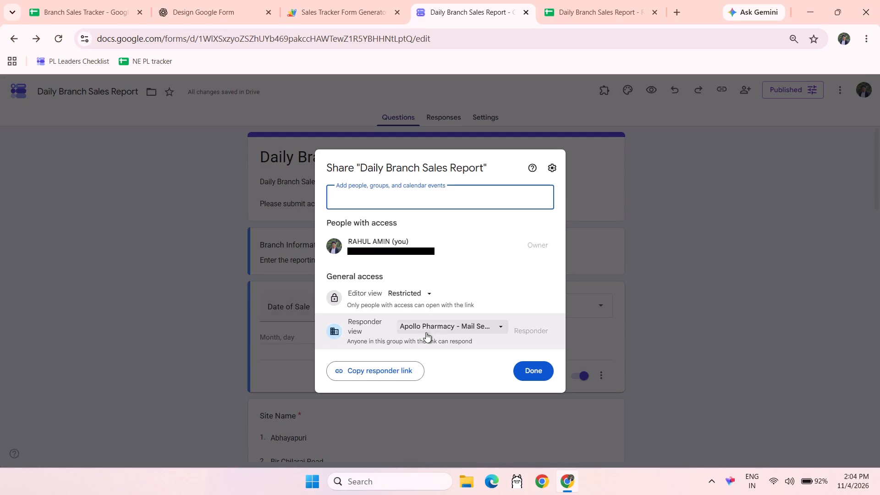
{"action": "left_click", "coordinate": [440, 323]}
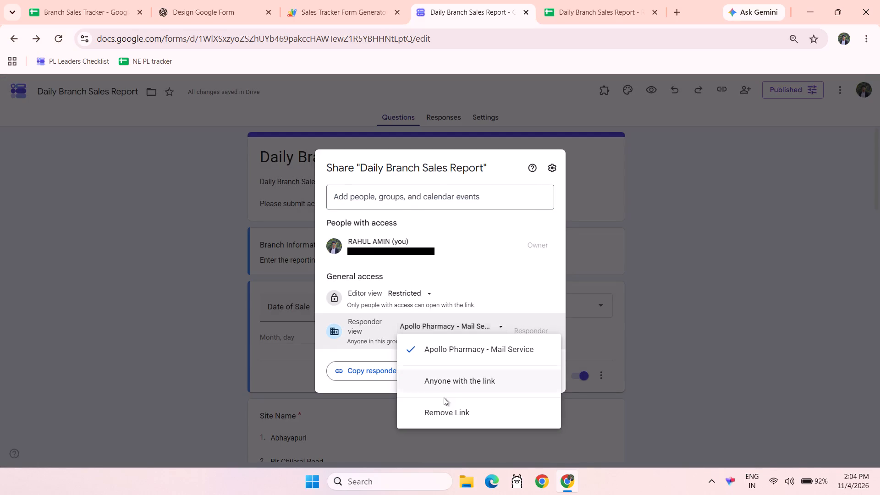
{"action": "left_click", "coordinate": [474, 383]}
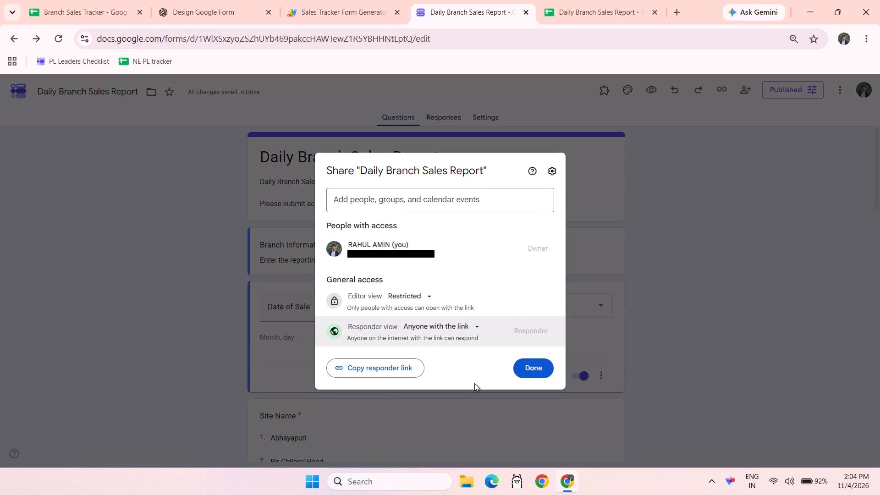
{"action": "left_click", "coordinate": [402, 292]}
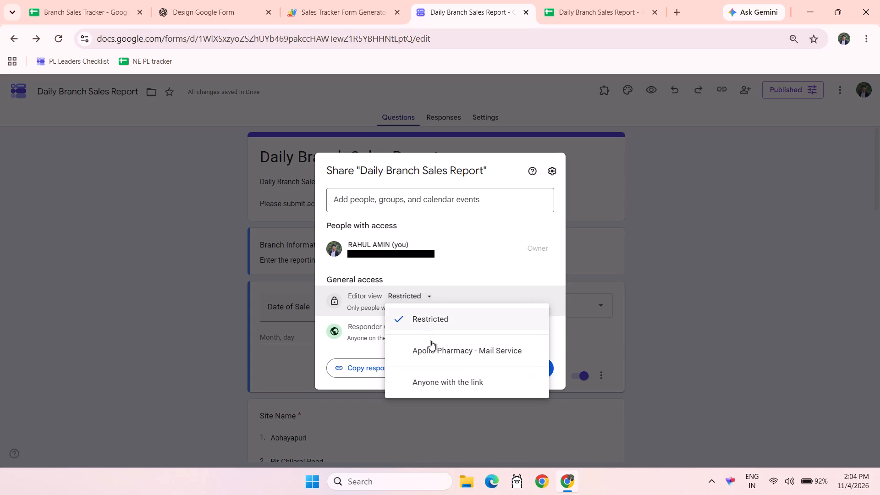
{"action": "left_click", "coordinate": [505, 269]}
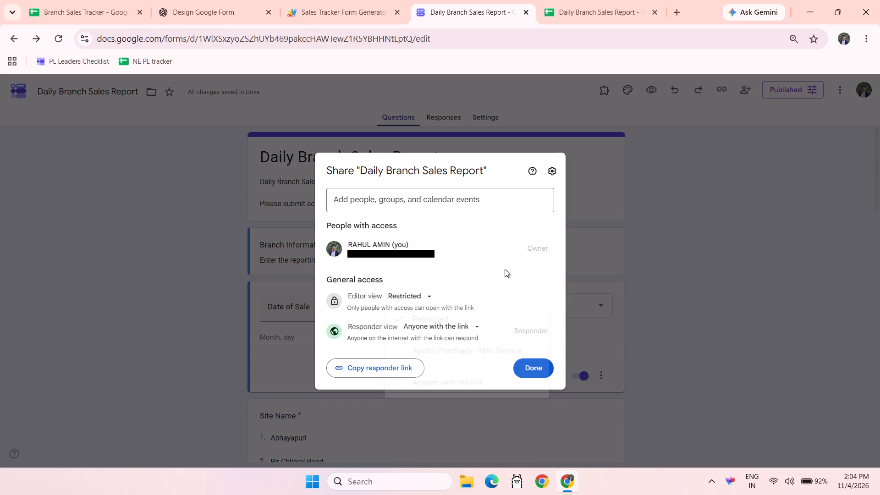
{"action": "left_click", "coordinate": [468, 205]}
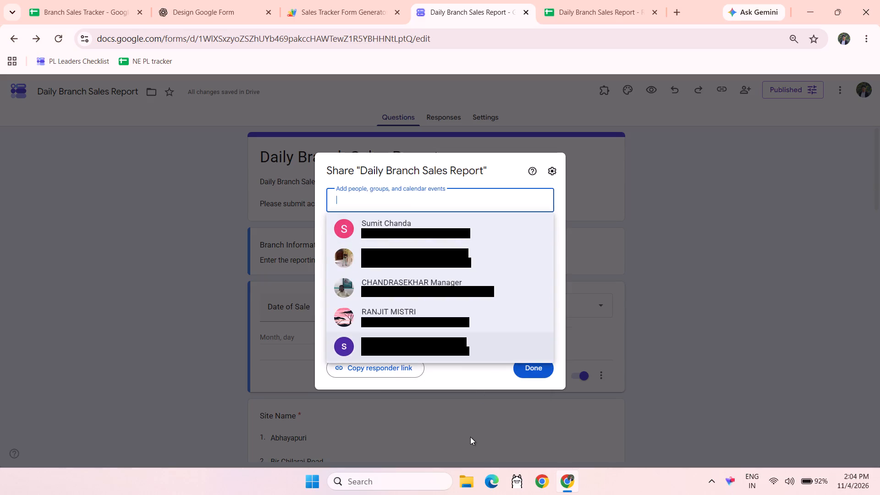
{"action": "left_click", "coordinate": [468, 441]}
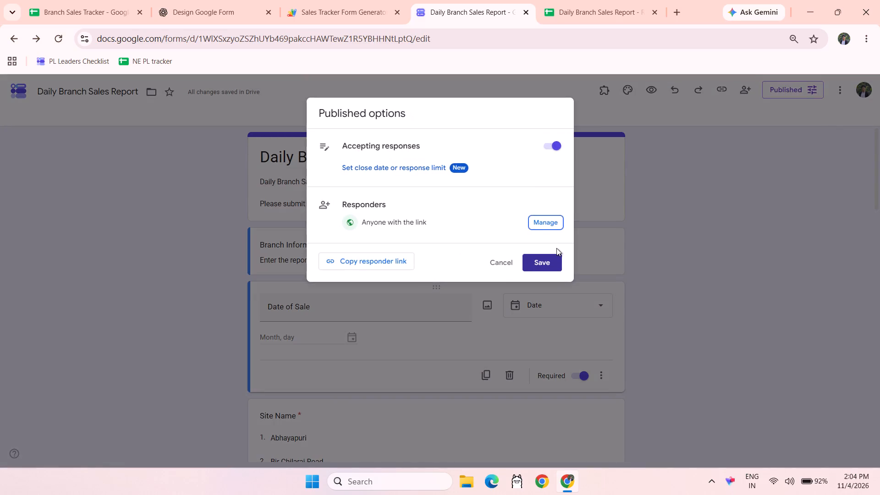
Copy the responder link from the form's sharing settings and finish sharing.
{"action": "left_click", "coordinate": [543, 224]}
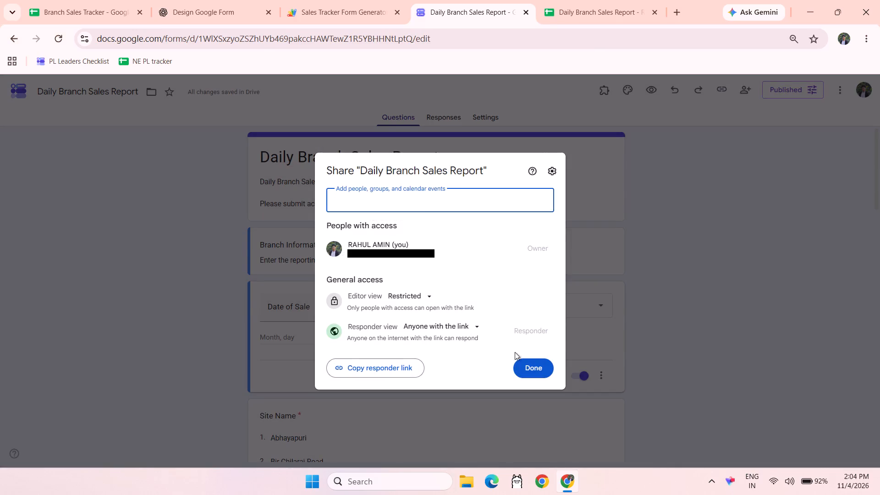
{"action": "left_click", "coordinate": [397, 371]}
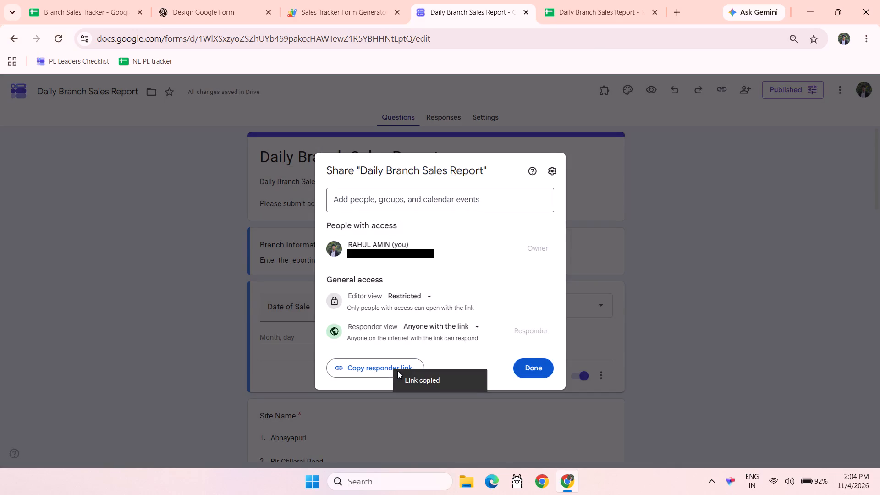
{"action": "left_click", "coordinate": [527, 369]}
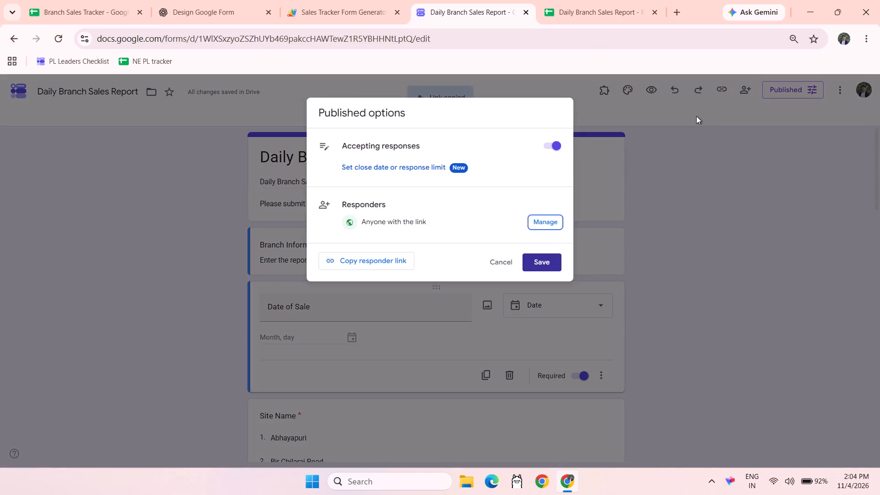
Save the form's published options and copy its responder link as a shortened URL.
{"action": "left_click", "coordinate": [540, 261]}
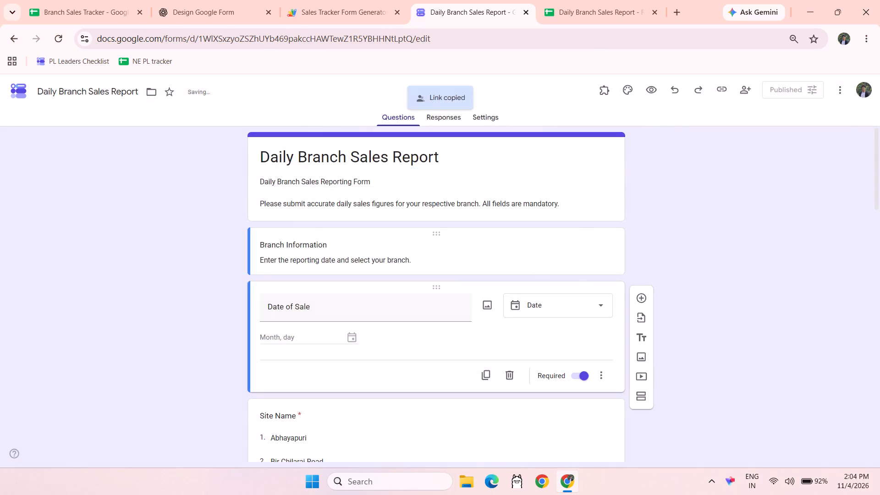
{"action": "left_click", "coordinate": [717, 87]}
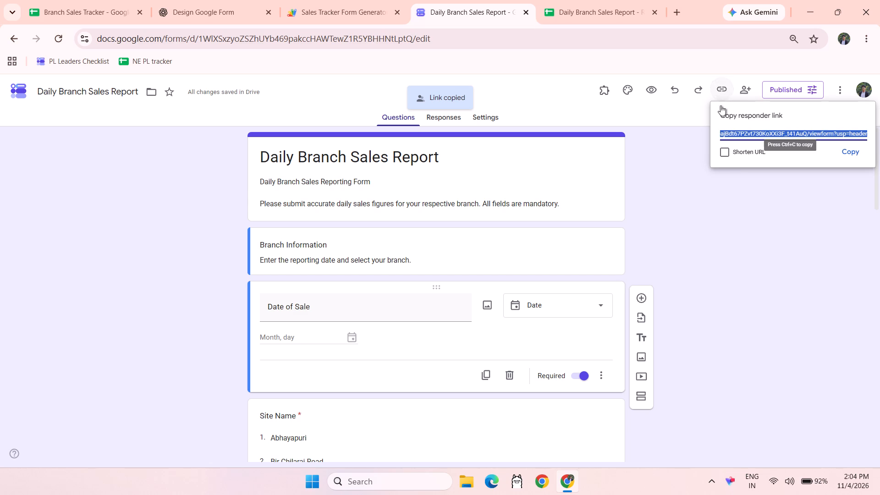
{"action": "left_click", "coordinate": [726, 151]}
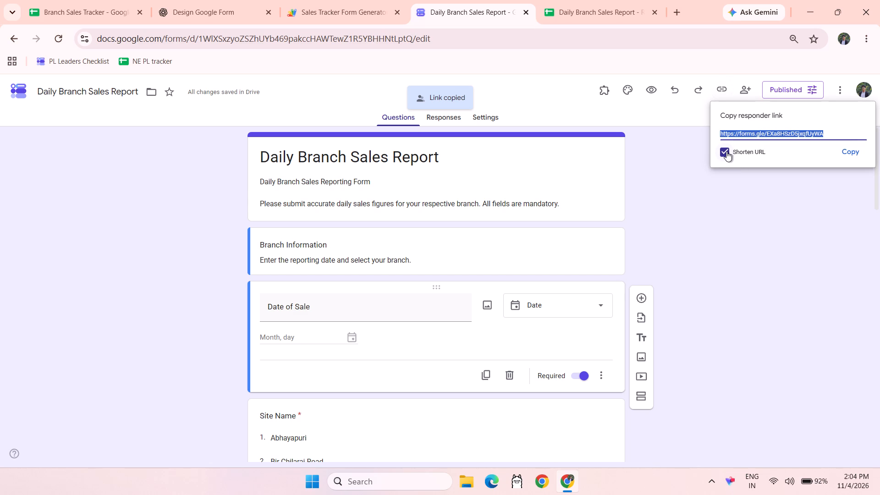
{"action": "left_click", "coordinate": [853, 150]}
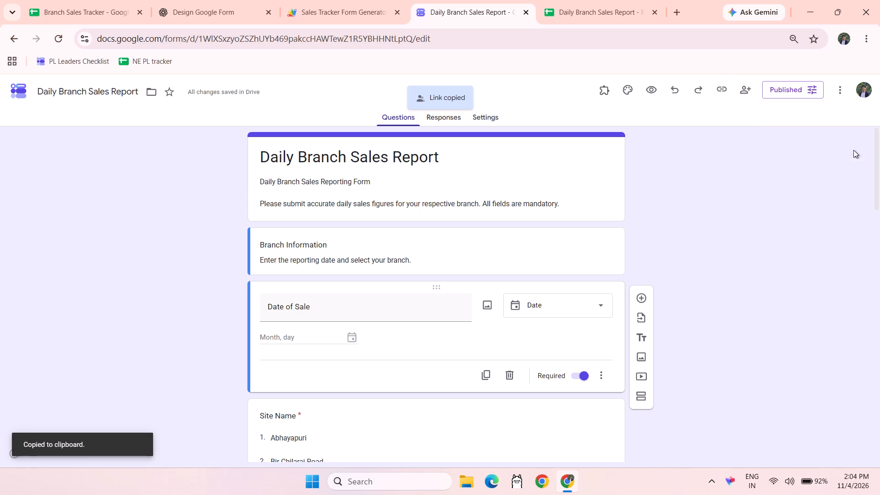
In the Branch Sales Tracker spreadsheet, add a new sheet and place it after the KRA sheet.
{"action": "left_click", "coordinate": [609, 12]}
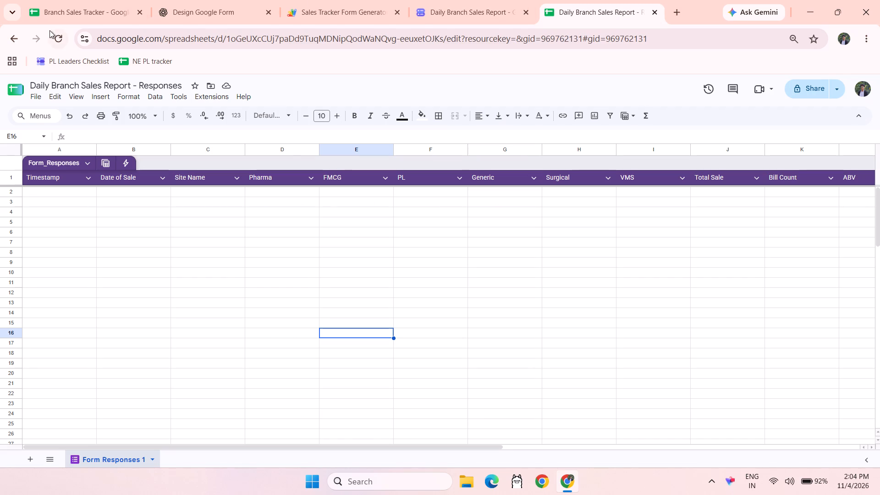
{"action": "left_click", "coordinate": [49, 3]}
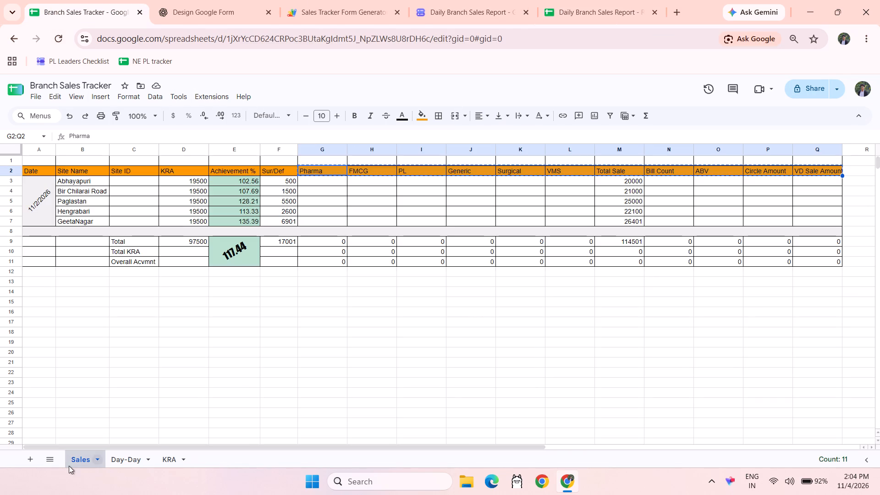
{"action": "left_click", "coordinate": [27, 458]}
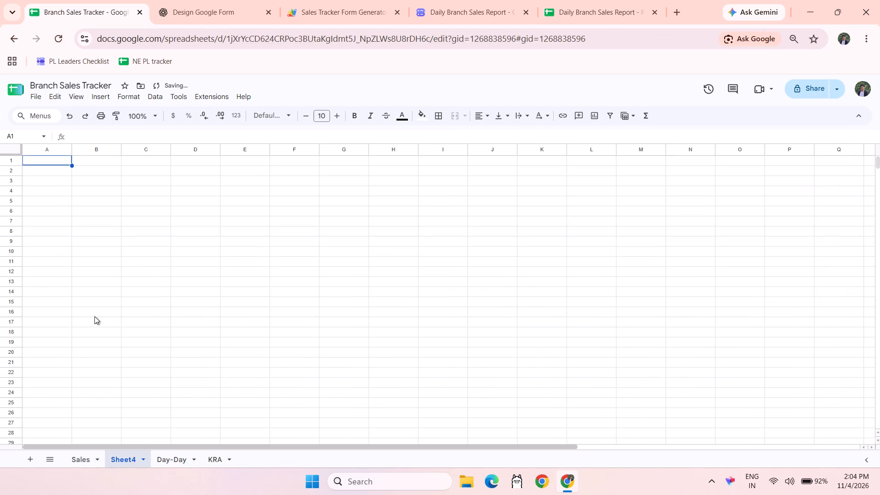
{"action": "left_click_drag", "start_coordinate": [129, 461], "coordinate": [228, 461]}
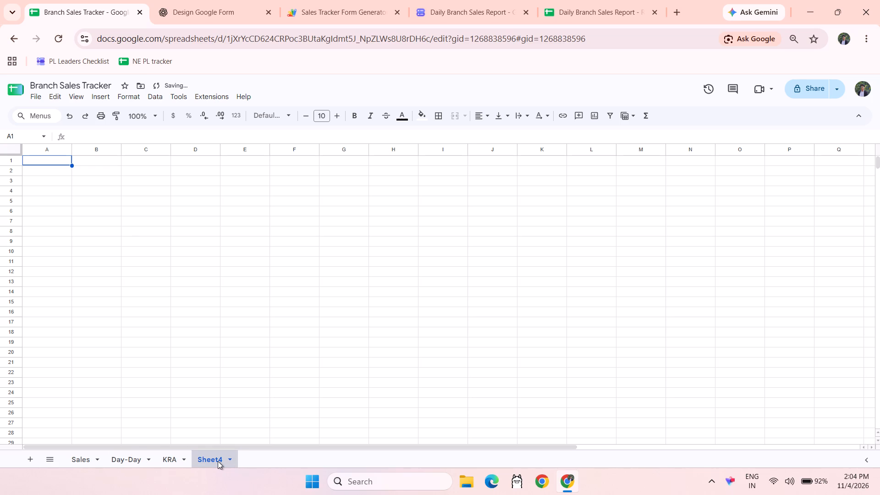
{"action": "left_click", "coordinate": [212, 461]}
{"action": "left_click", "coordinate": [78, 209]}
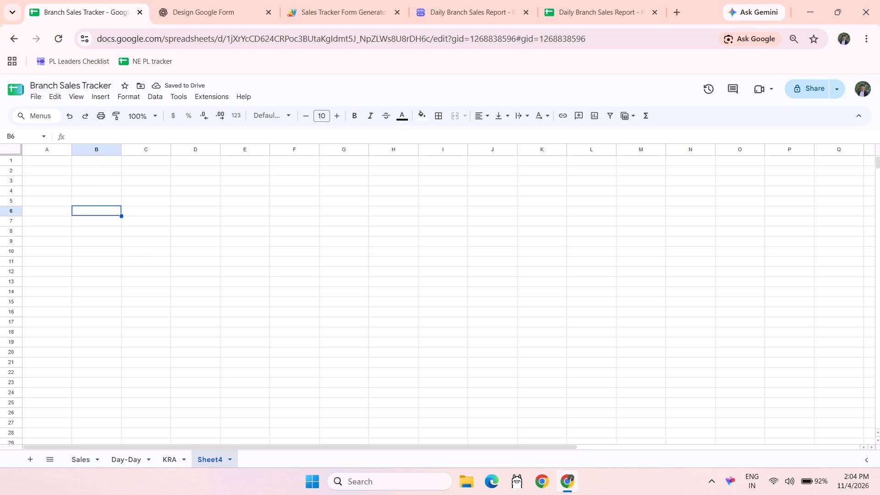
{"action": "left_click", "coordinate": [47, 163]}
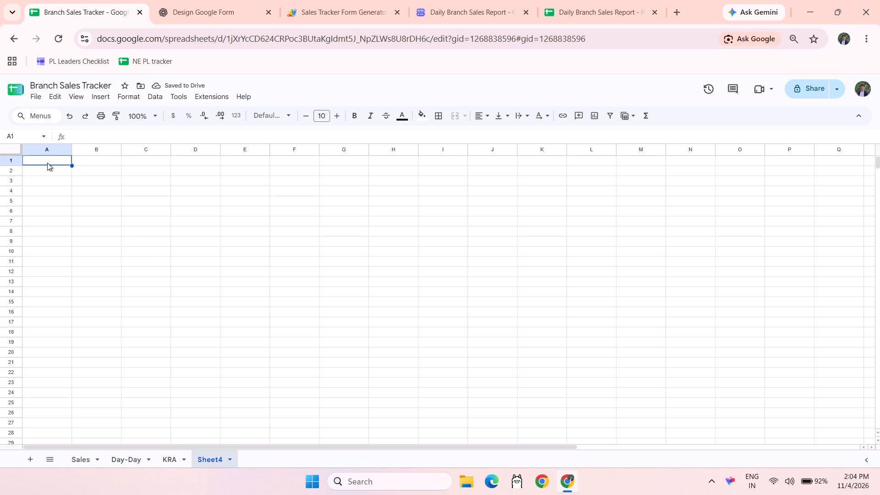
Rename the new sheet after KRA as Report Links.
{"action": "left_click", "coordinate": [230, 457]}
{"action": "left_click", "coordinate": [223, 340]}
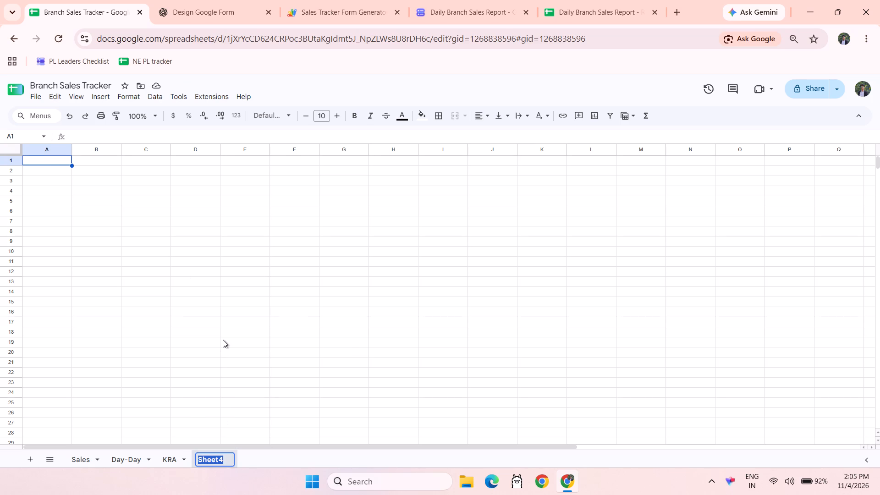
{"action": "type", "text": "Report"}
{"action": "key", "text": "space"}
{"action": "key", "text": "shift+g"}
{"action": "key", "text": "shift+BackSpace"}
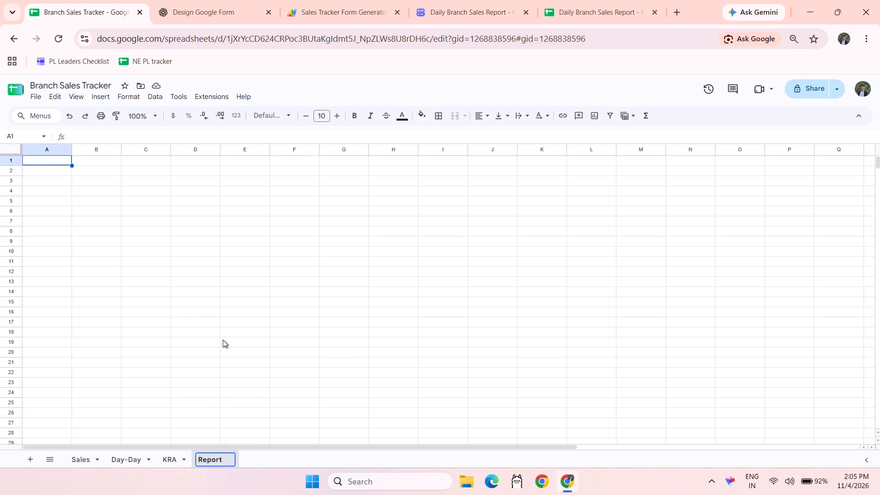
{"action": "type", "text": "forms and Sheets"}
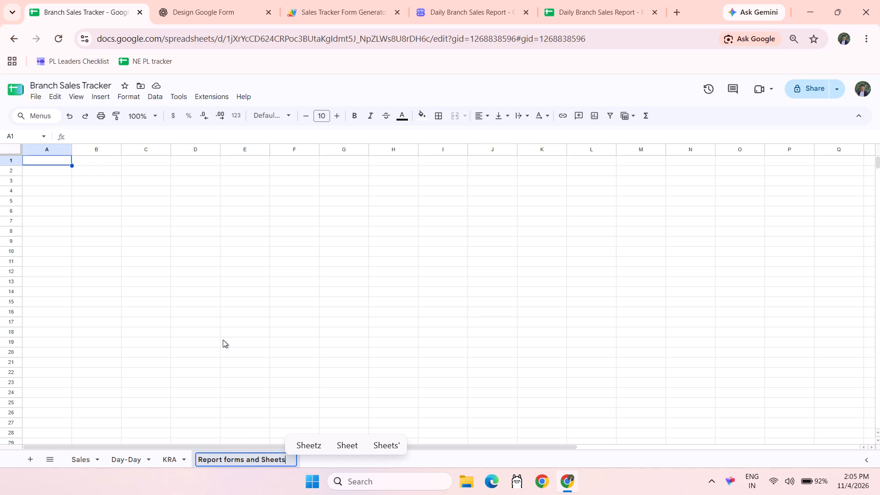
{"action": "key", "text": "BackSpace"}
{"action": "key", "text": "BackSpace"}
{"action": "key", "text": "BackSpace"}
{"action": "key", "text": "BackSpace"}
{"action": "key", "text": "BackSpace"}
{"action": "key", "text": "BackSpace"}
{"action": "key", "text": "BackSpace"}
{"action": "key", "text": "BackSpace"}
{"action": "key", "text": "BackSpace"}
{"action": "key", "text": "BackSpace"}
{"action": "key", "text": "BackSpace"}
{"action": "key", "text": "BackSpace"}
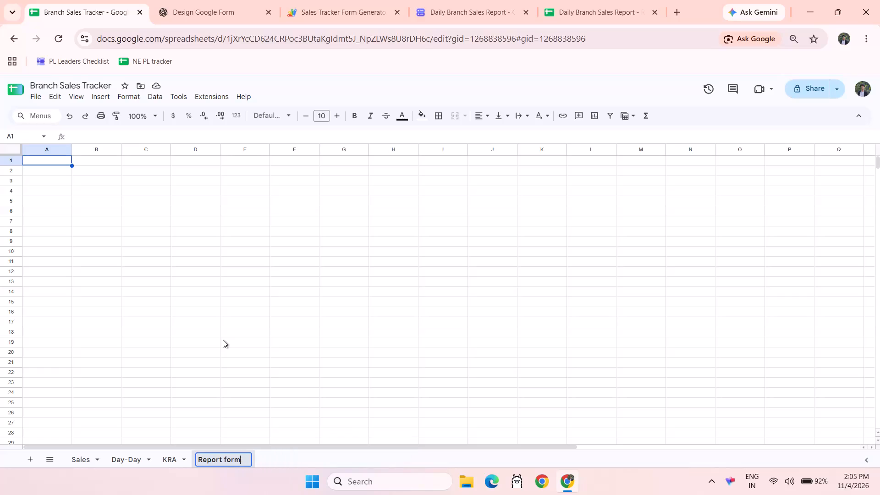
{"action": "key", "text": "BackSpace"}
{"action": "key", "text": "BackSpace"}
{"action": "key", "text": "BackSpace"}
{"action": "key", "text": "BackSpace"}
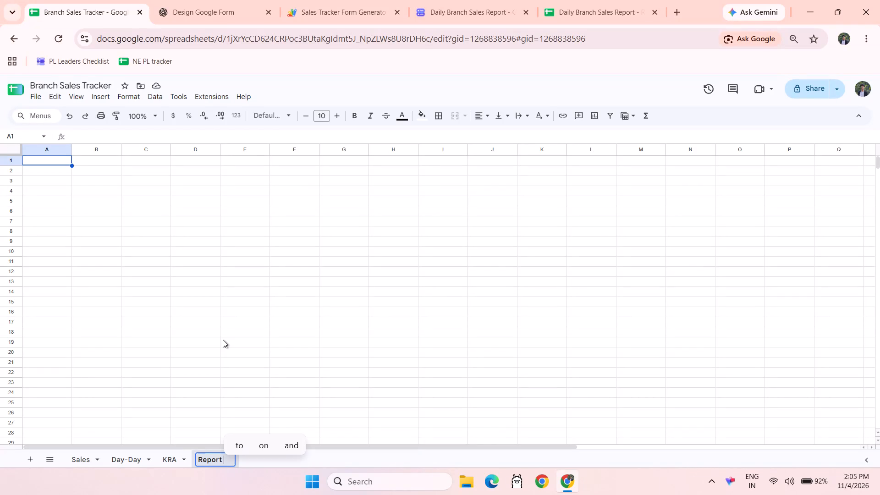
{"action": "type", "text": "Links"}
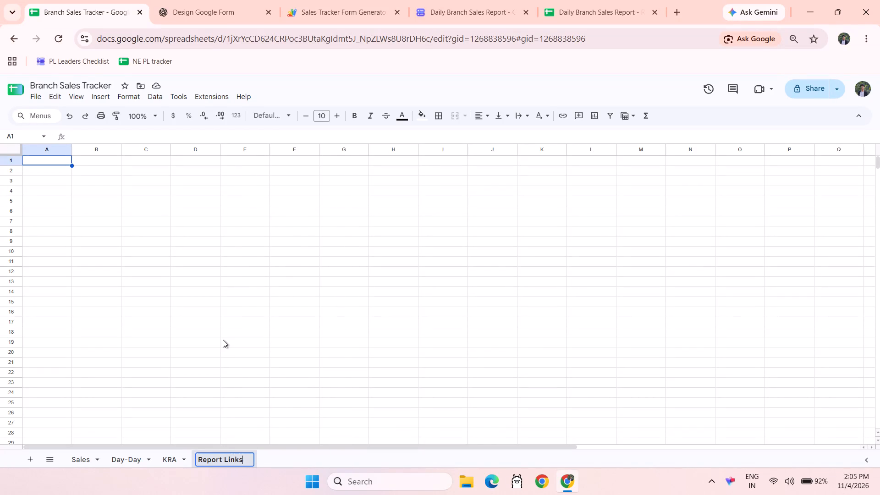
{"action": "key", "text": "Return"}
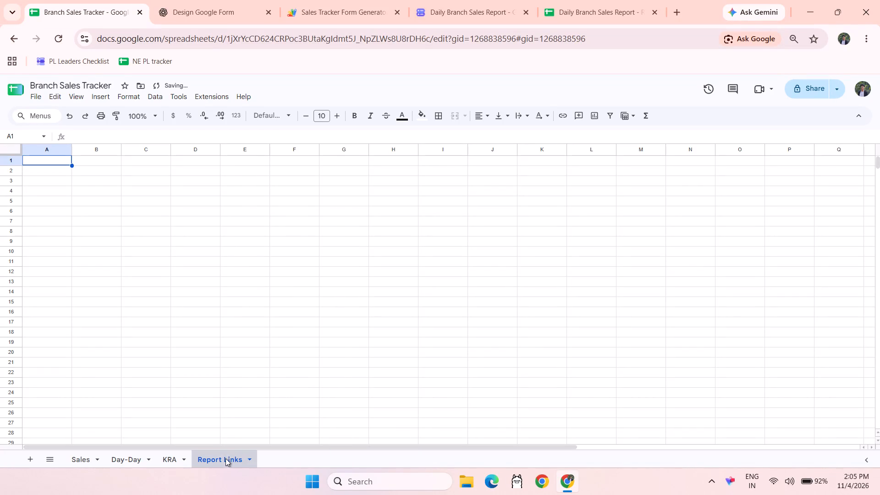
{"action": "left_click", "coordinate": [225, 459]}
{"action": "left_click", "coordinate": [121, 229]}
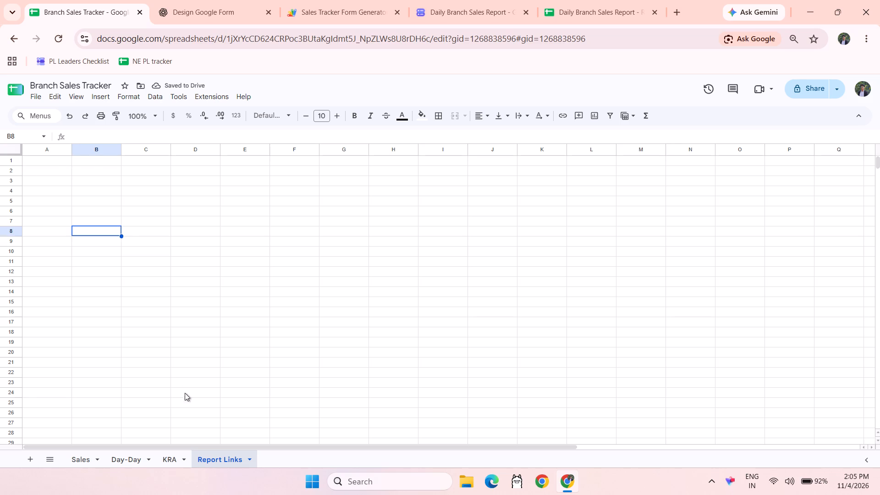
Enter the headers Report Type, Form Link and Sheet Link in cells A1 to C1 of the Report Links sheet.
{"action": "left_click", "coordinate": [55, 163]}
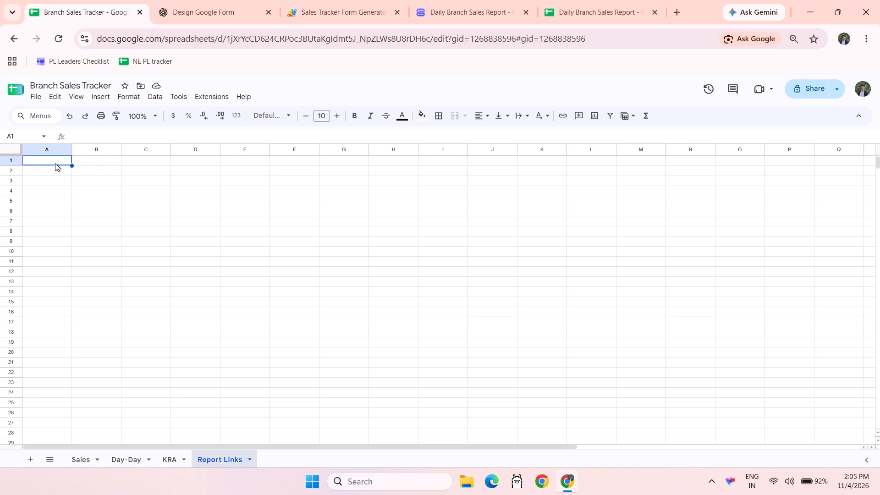
{"action": "type", "text": "Report"}
{"action": "key", "text": "space"}
{"action": "type", "text": "Type"}
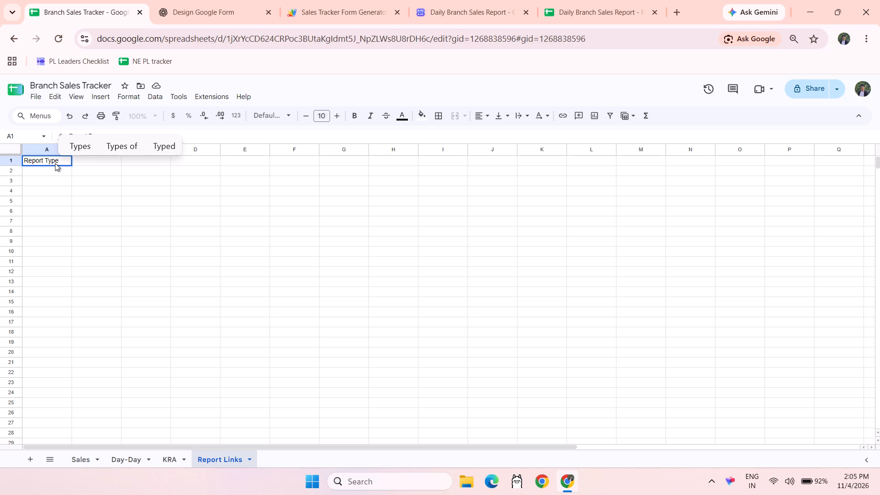
{"action": "key", "text": "Tab"}
{"action": "type", "text": "Form Link"}
{"action": "key", "text": "Tab"}
{"action": "type", "text": "Sheet Link"}
{"action": "key", "text": "Return"}
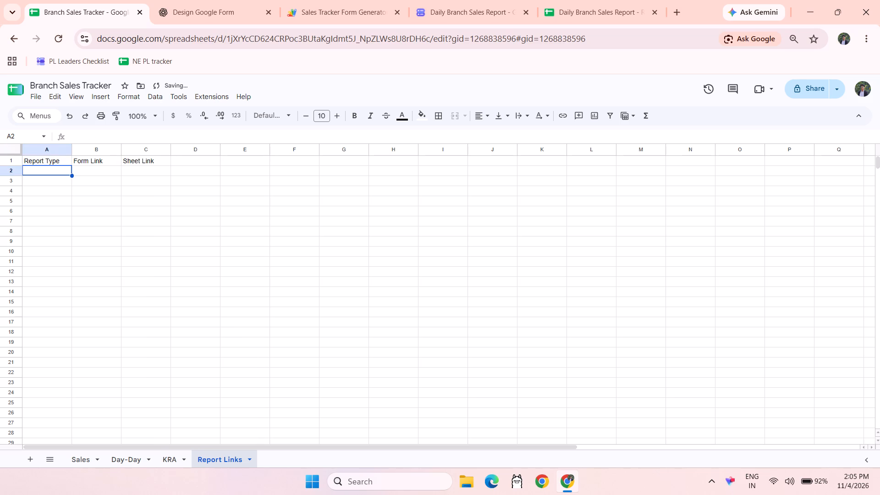
{"action": "left_click", "coordinate": [131, 270]}
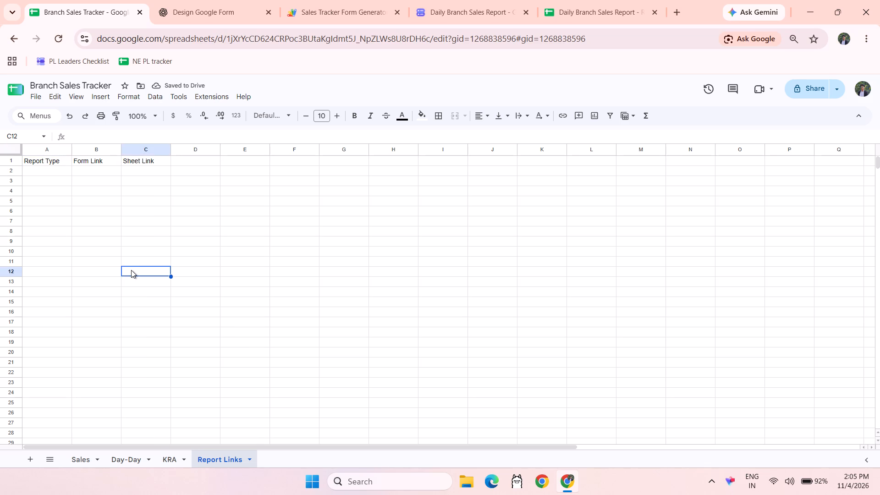
Apply all borders to the header cells A1:C1.
{"action": "left_click_drag", "start_coordinate": [131, 163], "coordinate": [49, 163]}
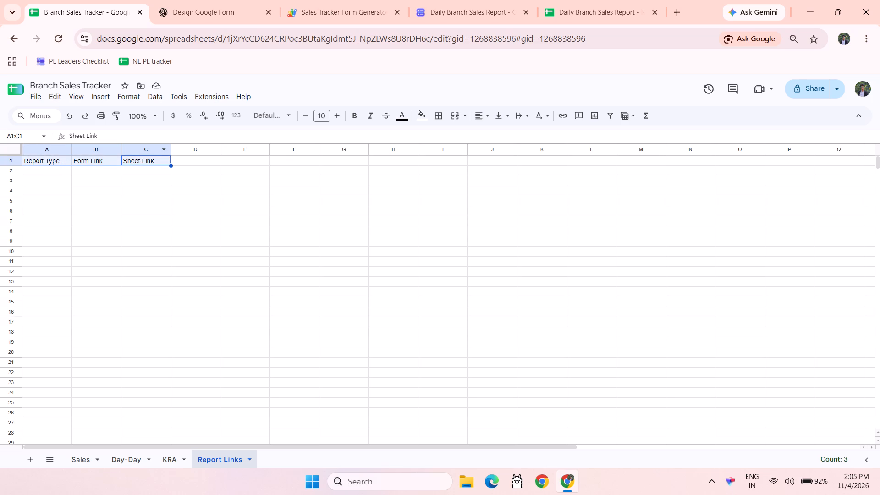
{"action": "left_click", "coordinate": [437, 114]}
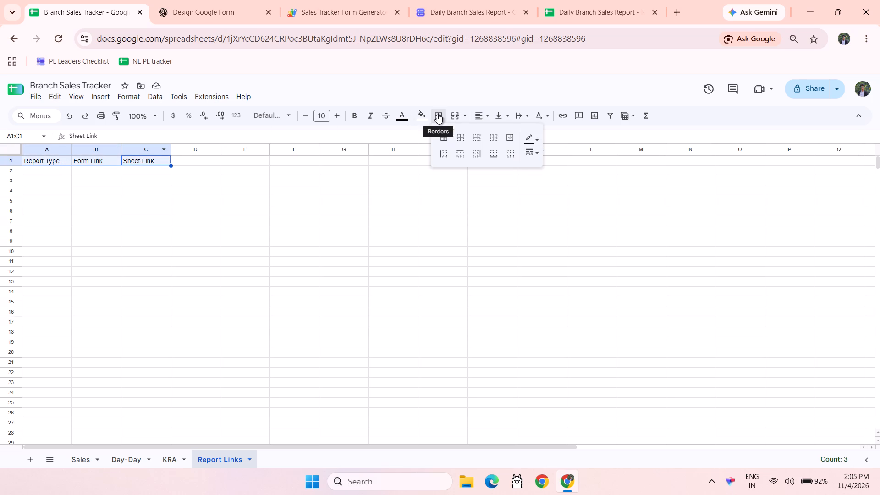
{"action": "left_click", "coordinate": [445, 142]}
{"action": "left_click", "coordinate": [223, 283]}
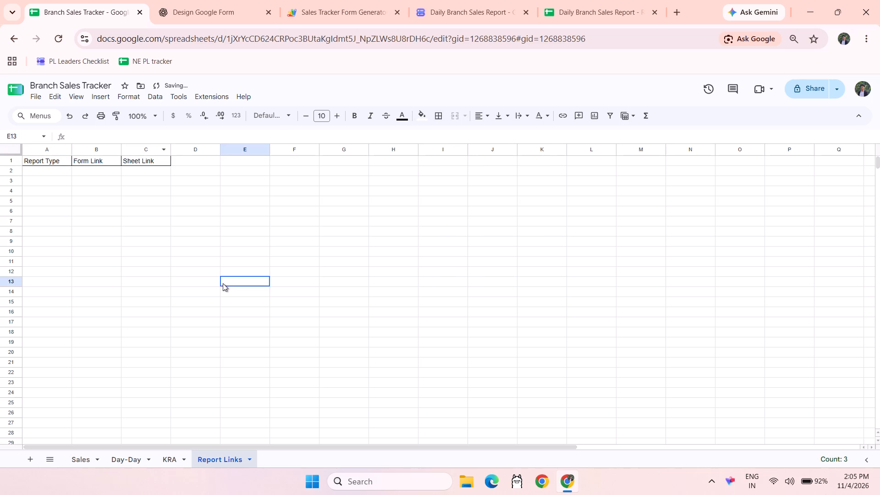
Enter Sales as the report type in A2 and paste the copied form link into B2.
{"action": "left_click", "coordinate": [51, 173]}
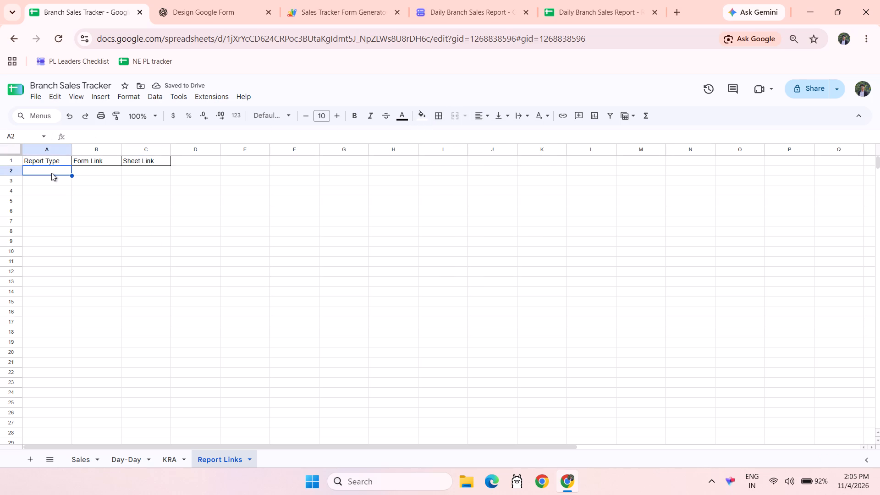
{"action": "type", "text": "Sales"}
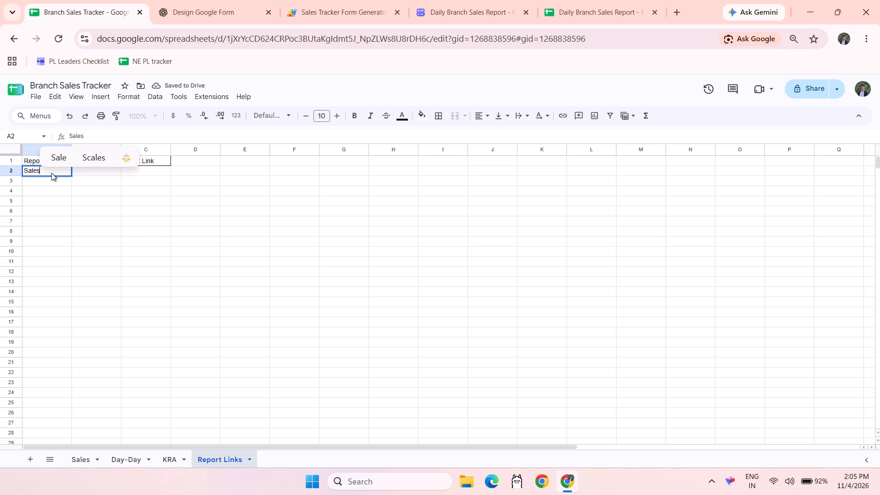
{"action": "key", "text": "Tab"}
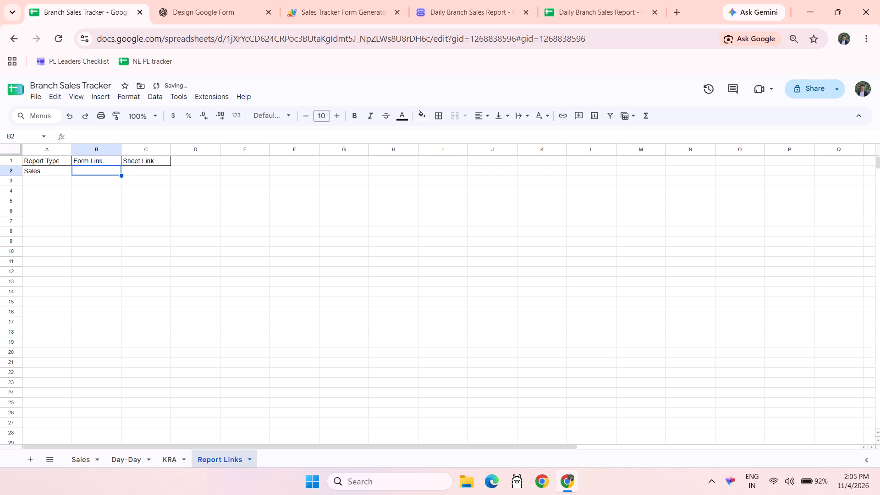
{"action": "key", "text": "ctrl+v"}
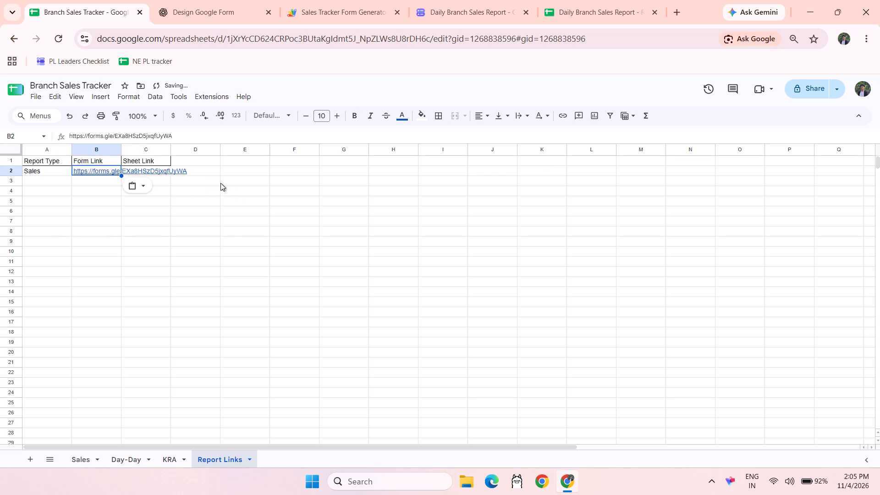
{"action": "key", "text": "Tab"}
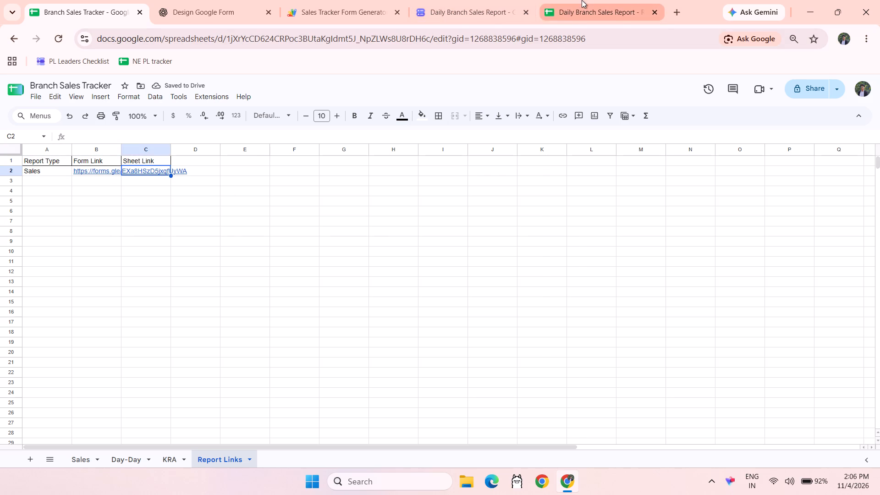
Set the Daily Branch Sales Report - Responses spreadsheet's general access to Anyone with the link as Viewer.
{"action": "left_click", "coordinate": [582, 0]}
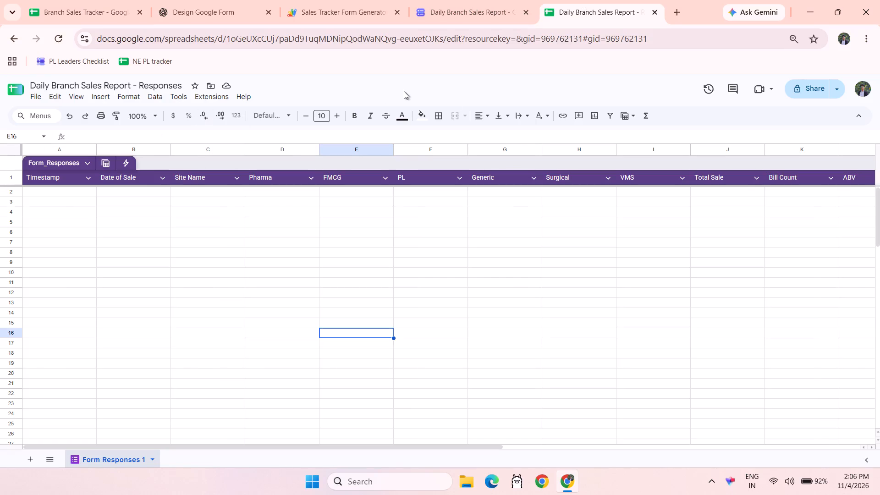
{"action": "left_click", "coordinate": [795, 89]}
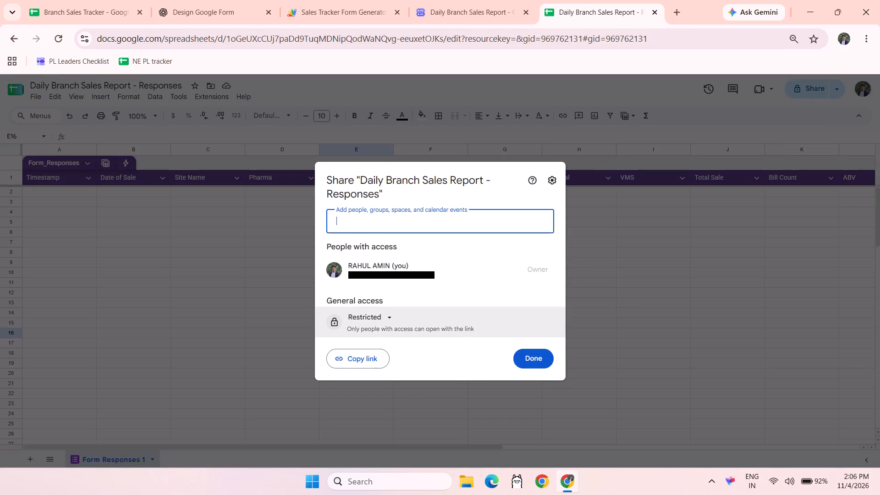
{"action": "left_click", "coordinate": [376, 321]}
{"action": "left_click", "coordinate": [410, 410]}
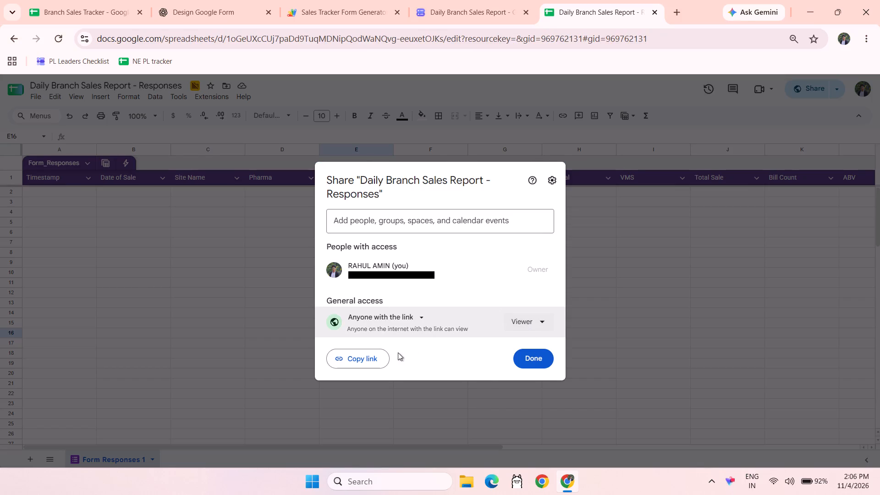
{"action": "left_click", "coordinate": [520, 365]}
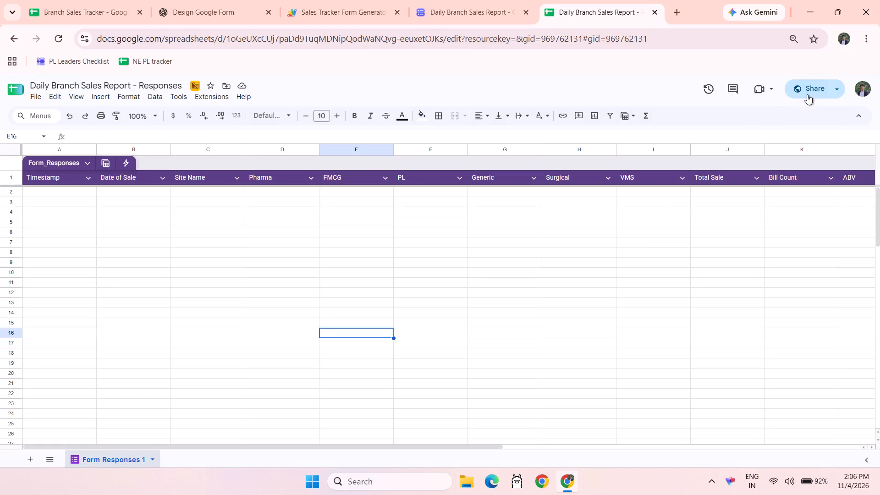
Copy the responses spreadsheet's sharing link and paste it into cell C2 of the Branch Sales Tracker's Report Links sheet.
{"action": "left_click", "coordinate": [808, 94]}
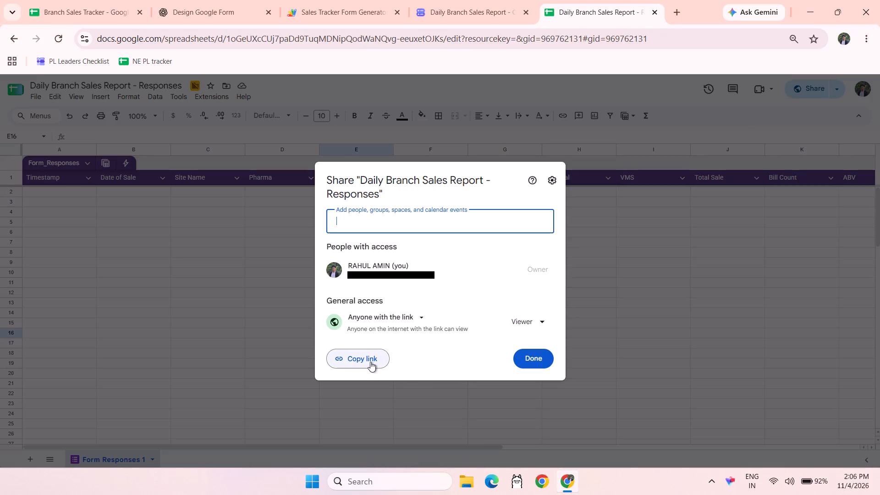
{"action": "left_click", "coordinate": [370, 361]}
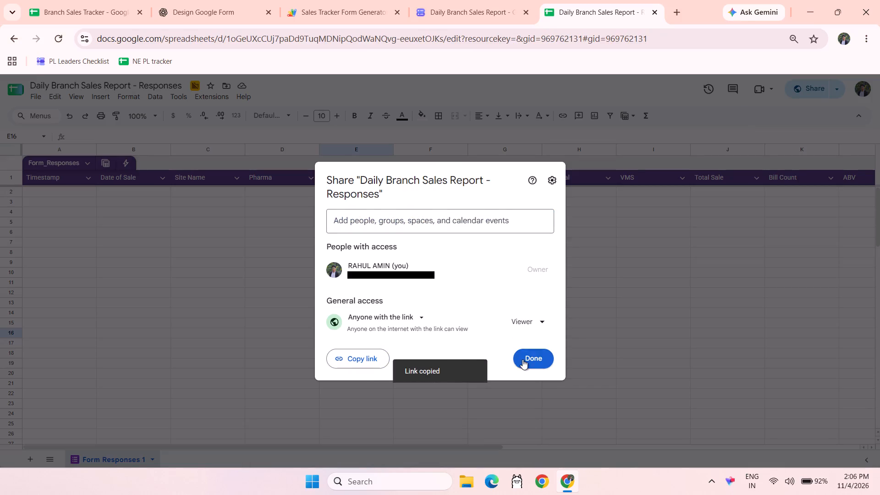
{"action": "left_click", "coordinate": [523, 359]}
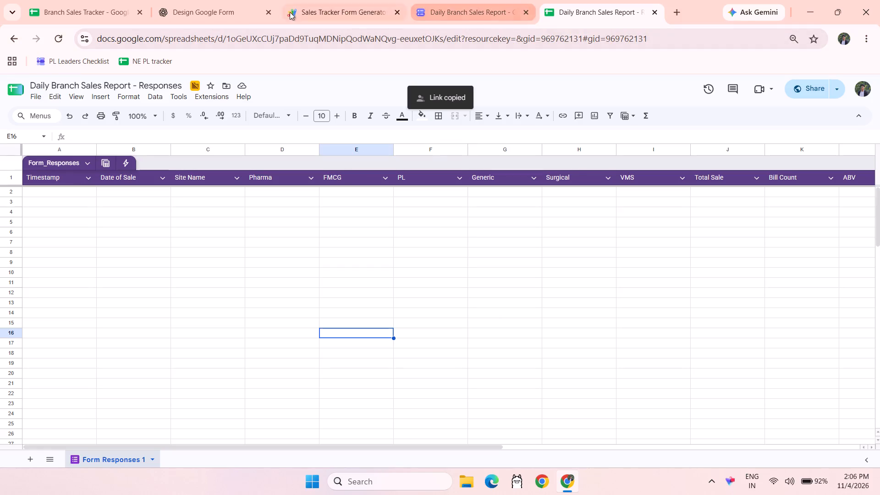
{"action": "left_click", "coordinate": [109, 3]}
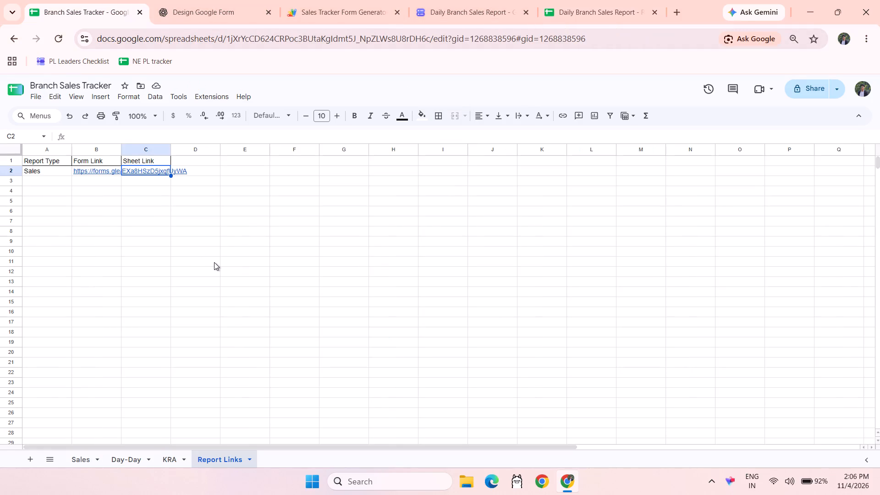
{"action": "key", "text": "ctrl+v"}
{"action": "left_click", "coordinate": [209, 305]}
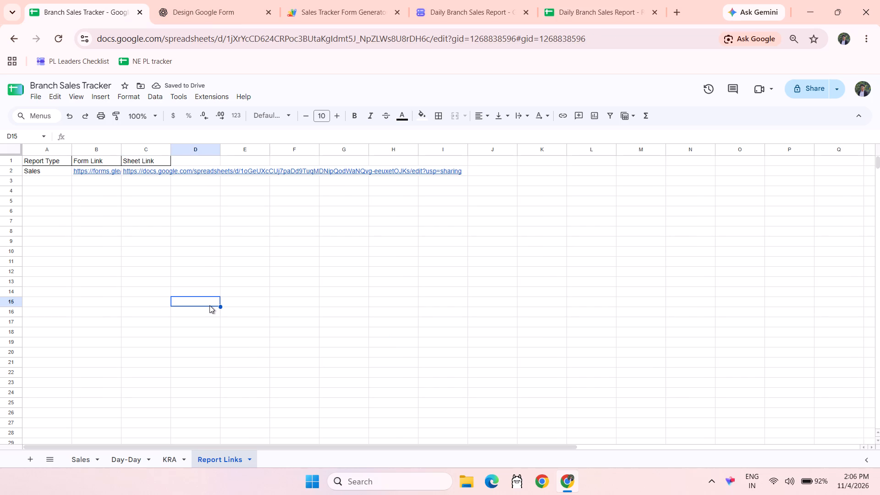
Auto-fit all column widths of the Report Links sheet to their contents.
{"action": "left_click", "coordinate": [15, 150]}
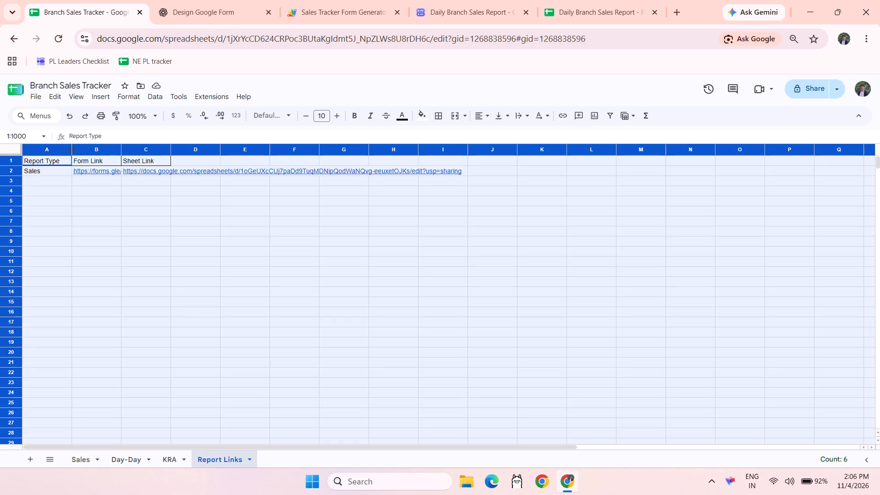
{"action": "double_click", "coordinate": [72, 148]}
{"action": "left_click", "coordinate": [148, 316]}
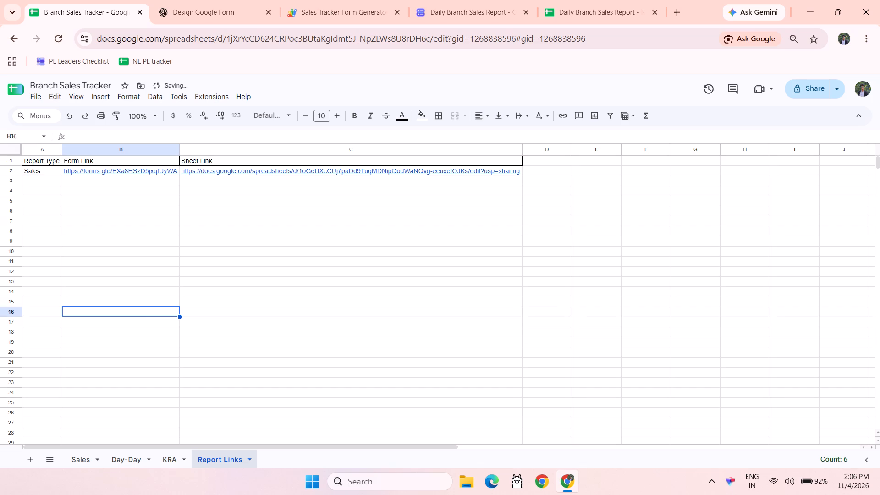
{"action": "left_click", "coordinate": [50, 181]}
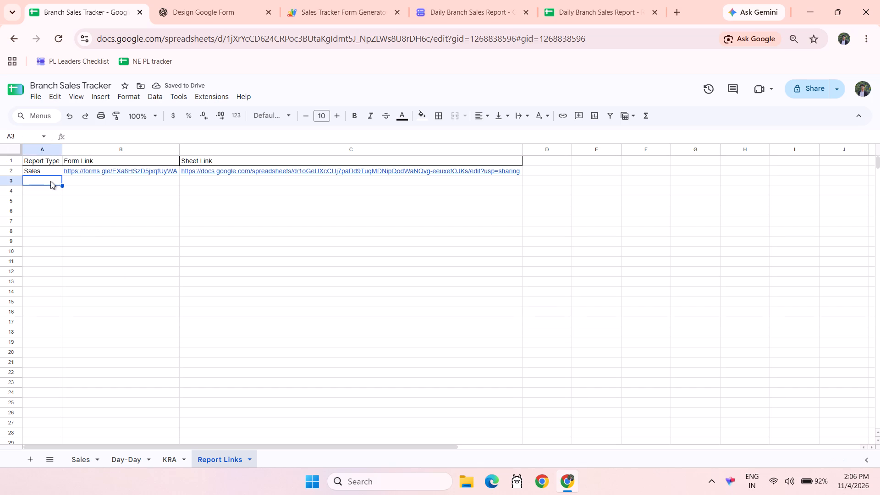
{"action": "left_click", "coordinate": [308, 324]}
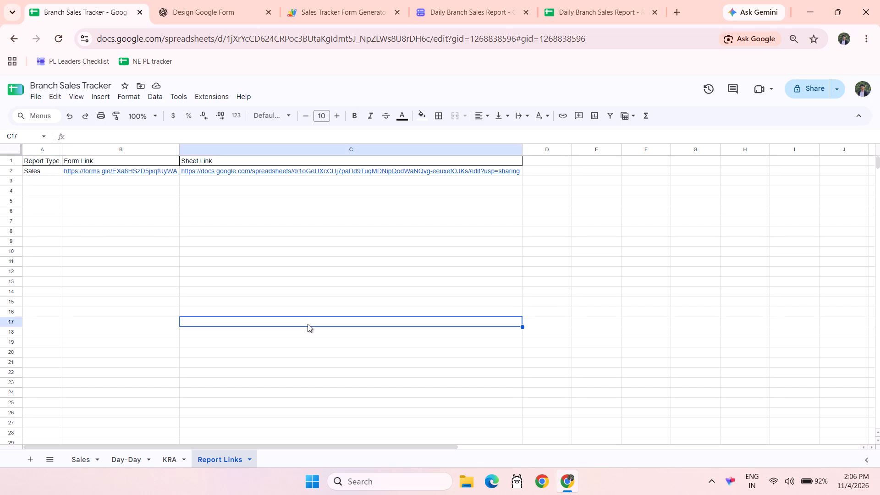
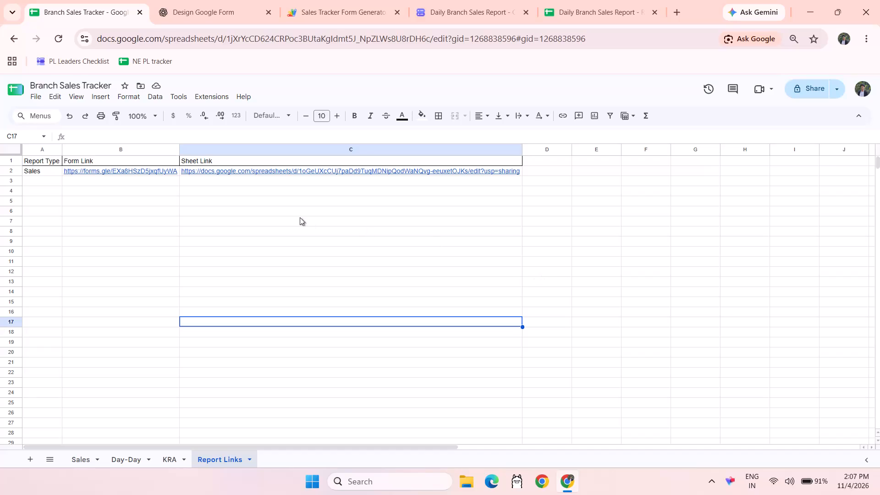
Widen the Form Link column of the Report Links sheet slightly beyond its auto-fitted width.
{"action": "left_click_drag", "start_coordinate": [179, 148], "coordinate": [187, 149]}
{"action": "left_click", "coordinate": [143, 222]}
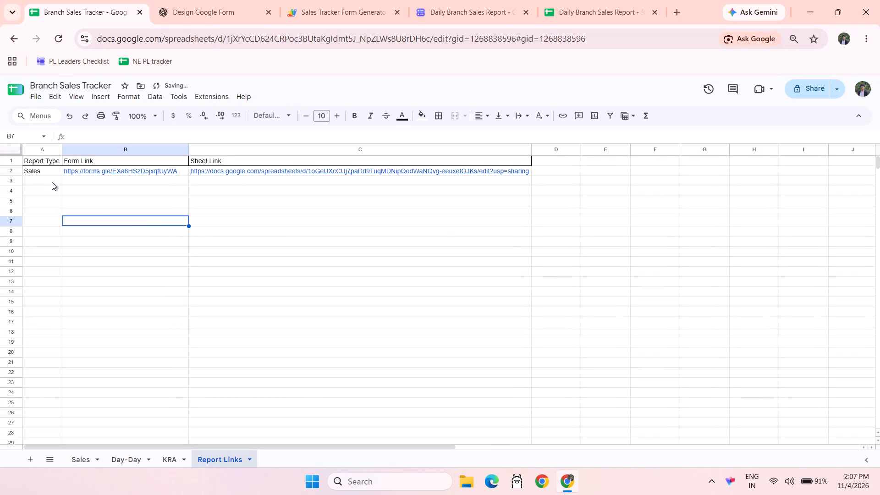
{"action": "left_click", "coordinate": [50, 181]}
{"action": "left_click", "coordinate": [147, 299]}
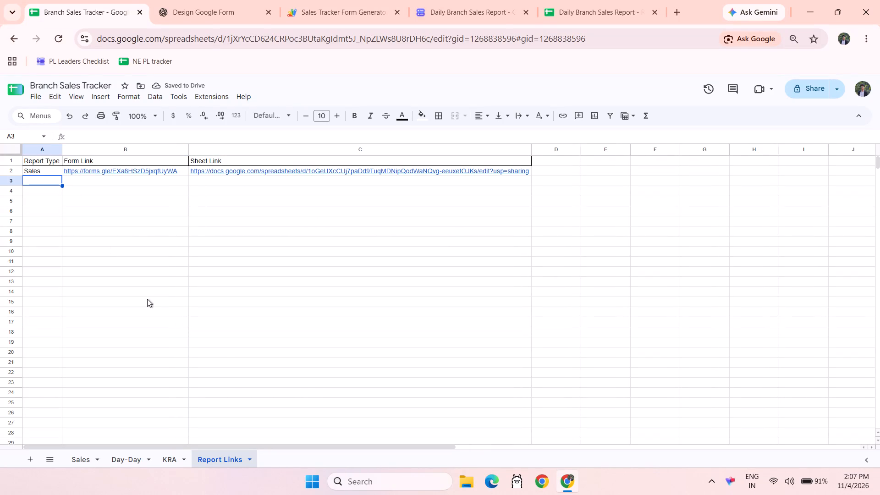
Review all the questions of the Daily Branch Sales Report form, from Date of Sale through VD Sale Amount.
{"action": "left_click", "coordinate": [584, 0]}
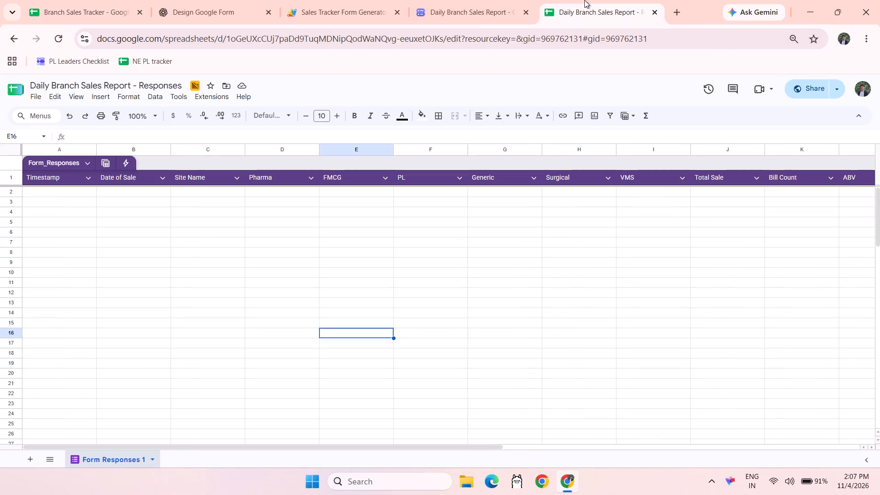
{"action": "left_click", "coordinate": [479, 1]}
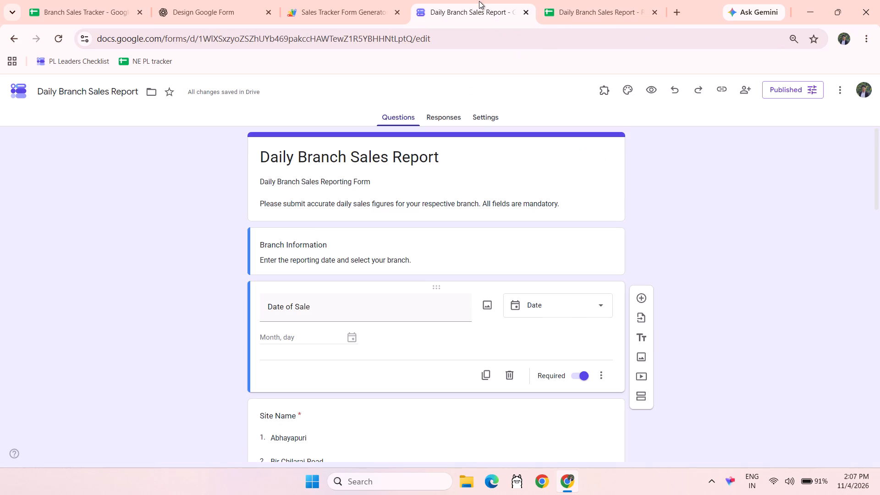
{"action": "left_click", "coordinate": [168, 247]}
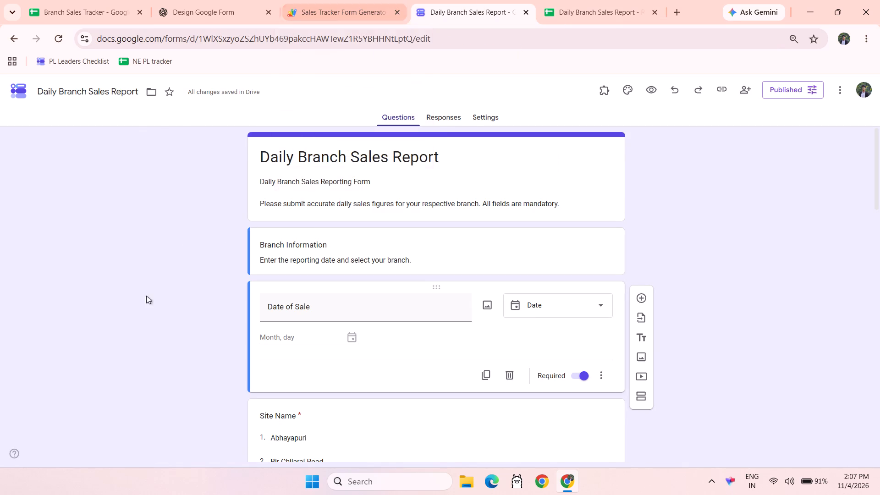
{"action": "left_click", "coordinate": [126, 312]}
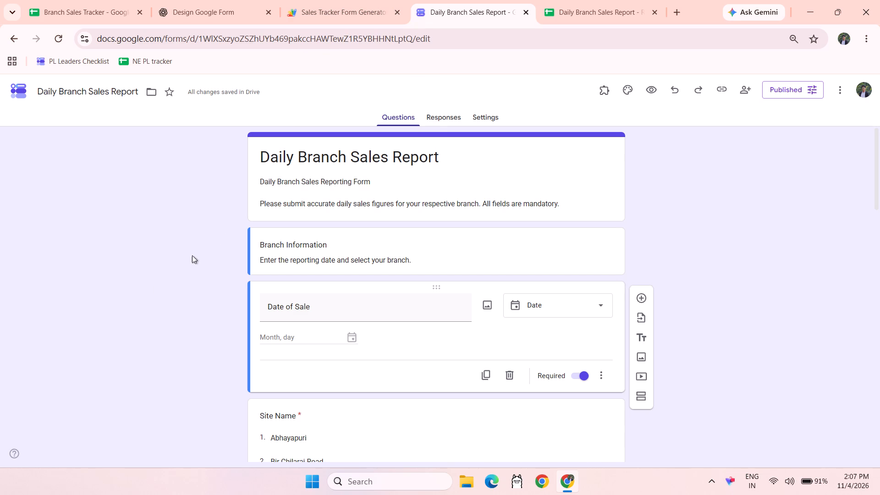
{"action": "left_click", "coordinate": [136, 289]}
{"action": "scroll", "coordinate": [136, 289], "scroll_direction": "down", "scroll_amount": 8}
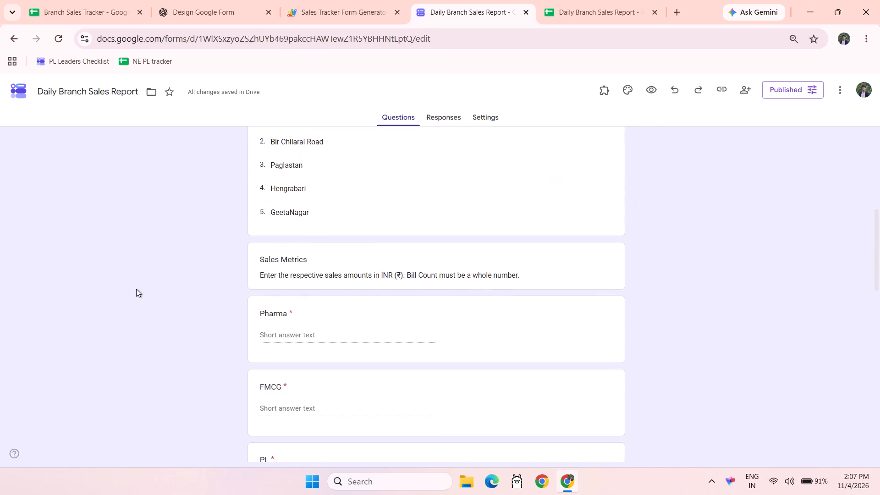
{"action": "scroll", "coordinate": [136, 289], "scroll_direction": "down", "scroll_amount": 12}
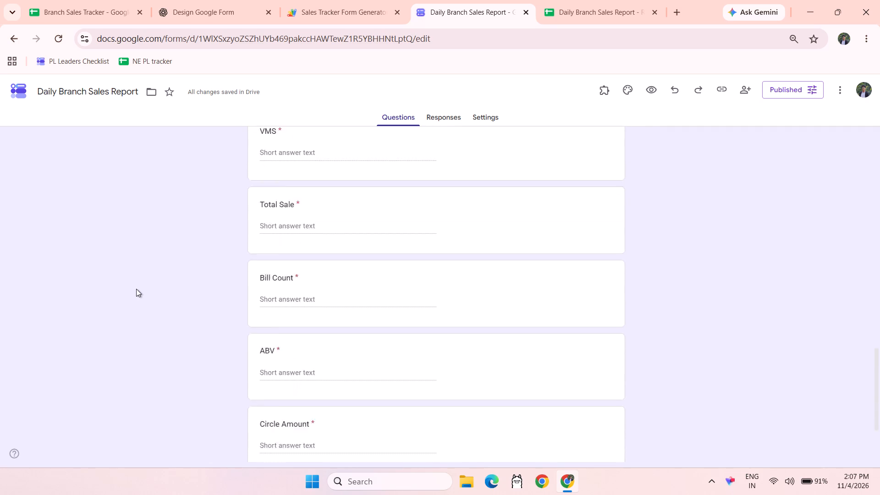
{"action": "scroll", "coordinate": [136, 289], "scroll_direction": "down", "scroll_amount": 4}
{"action": "scroll", "coordinate": [136, 289], "scroll_direction": "up", "scroll_amount": 10}
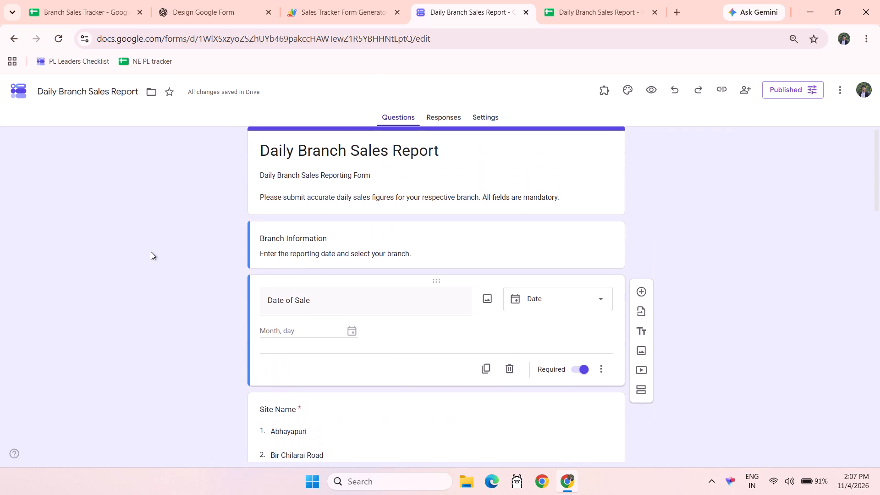
{"action": "scroll", "coordinate": [139, 352], "scroll_direction": "down", "scroll_amount": 7}
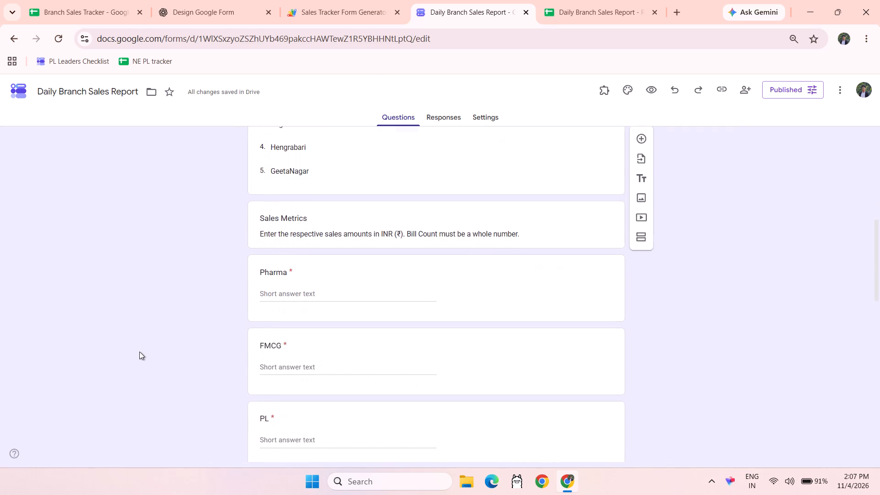
{"action": "scroll", "coordinate": [139, 352], "scroll_direction": "down", "scroll_amount": 14}
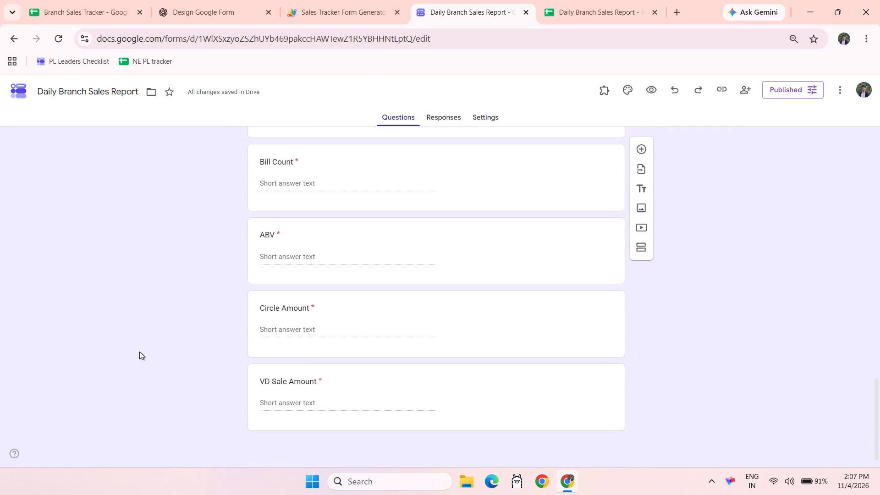
{"action": "left_click", "coordinate": [162, 368]}
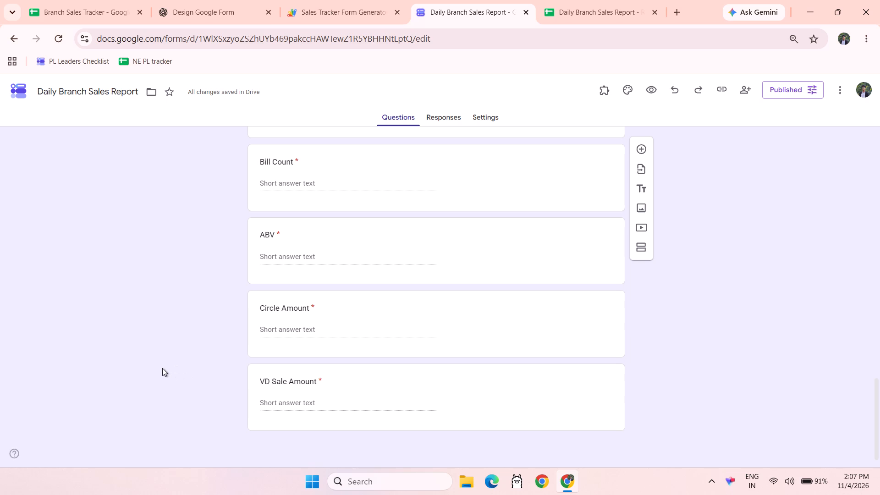
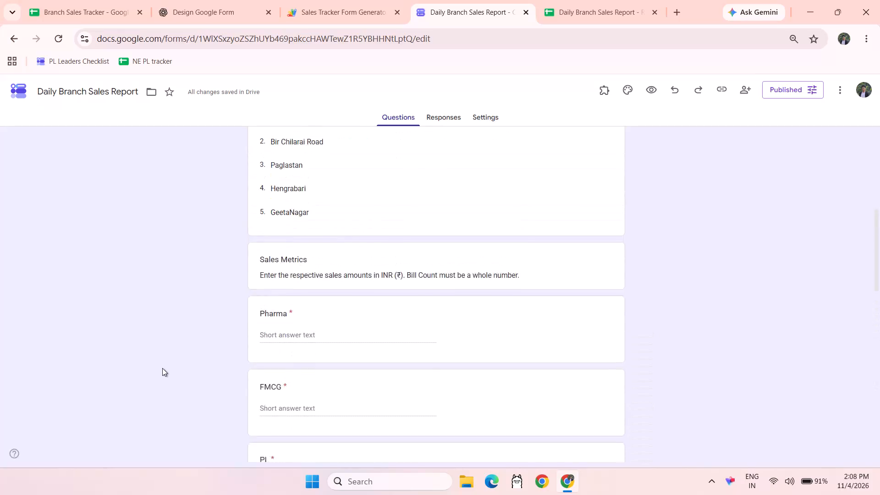
Recheck the Daily Branch Sales Report form, the form generator's execution log and the form's responses sheet.
{"action": "scroll", "coordinate": [162, 368], "scroll_direction": "up", "scroll_amount": 6}
{"action": "scroll", "coordinate": [162, 368], "scroll_direction": "down", "scroll_amount": 11}
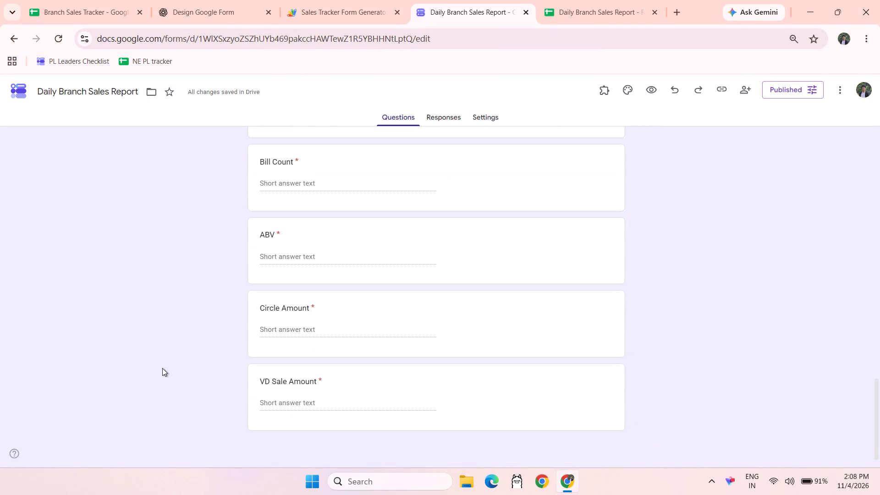
{"action": "scroll", "coordinate": [162, 368], "scroll_direction": "up", "scroll_amount": 7}
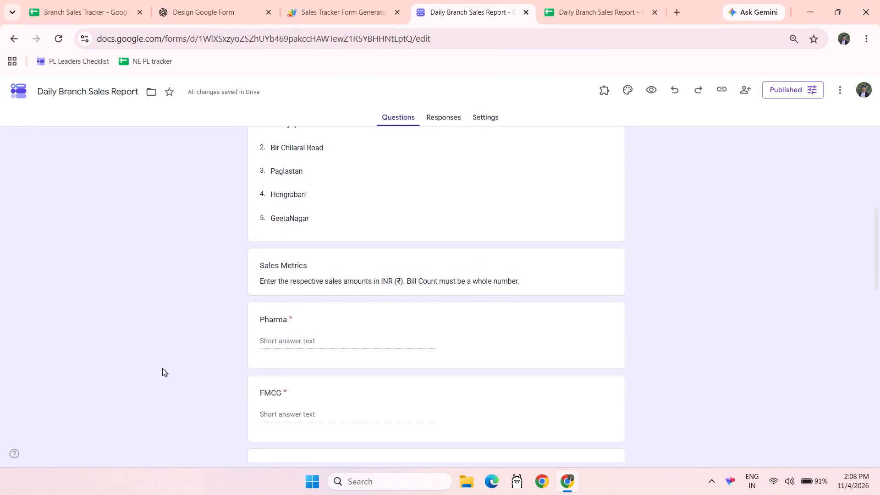
{"action": "scroll", "coordinate": [162, 368], "scroll_direction": "up", "scroll_amount": 6}
{"action": "left_click", "coordinate": [780, 243]}
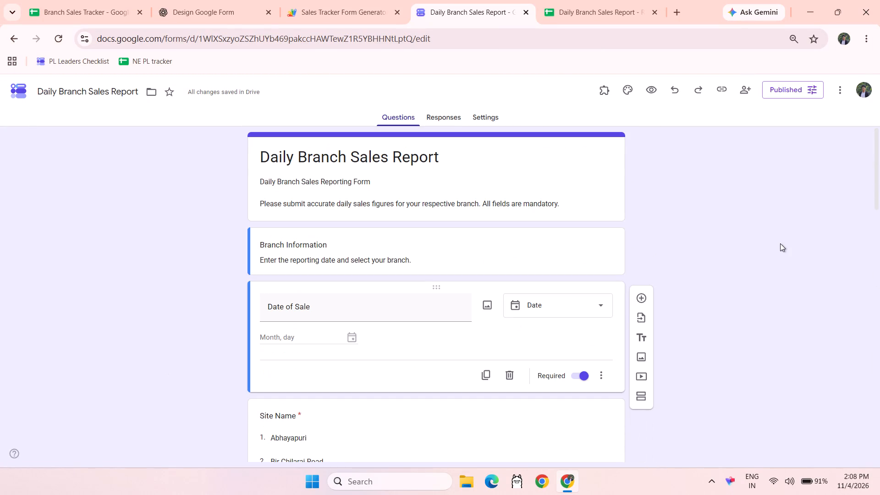
{"action": "left_click", "coordinate": [780, 243]}
{"action": "scroll", "coordinate": [780, 243], "scroll_direction": "up", "scroll_amount": 1}
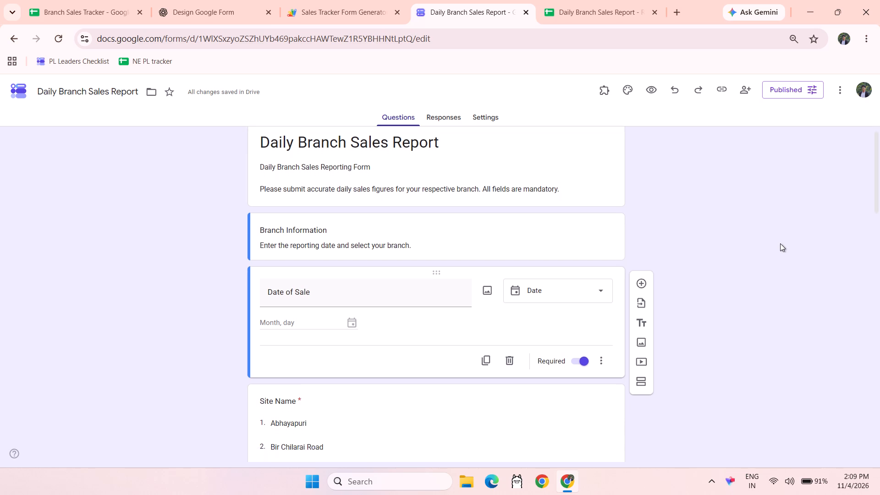
{"action": "scroll", "coordinate": [780, 243], "scroll_direction": "up", "scroll_amount": 1}
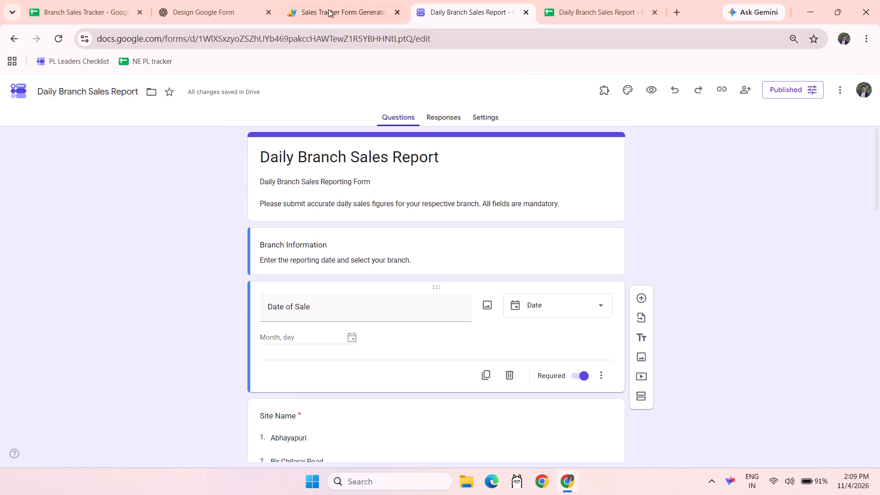
{"action": "left_click", "coordinate": [328, 9]}
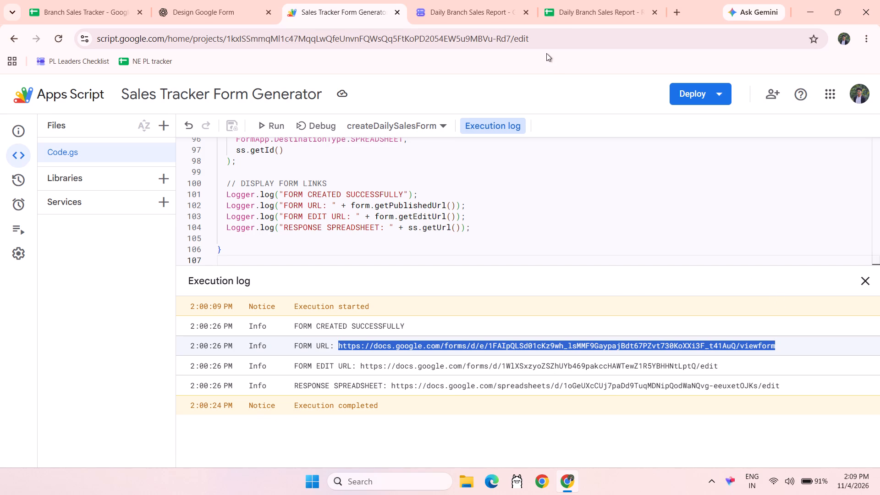
{"action": "left_click", "coordinate": [580, 5]}
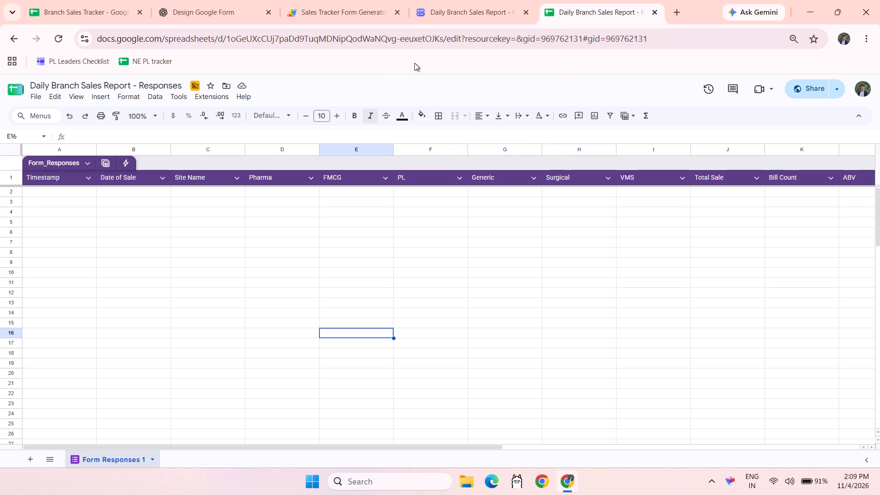
{"action": "left_click", "coordinate": [430, 2]}
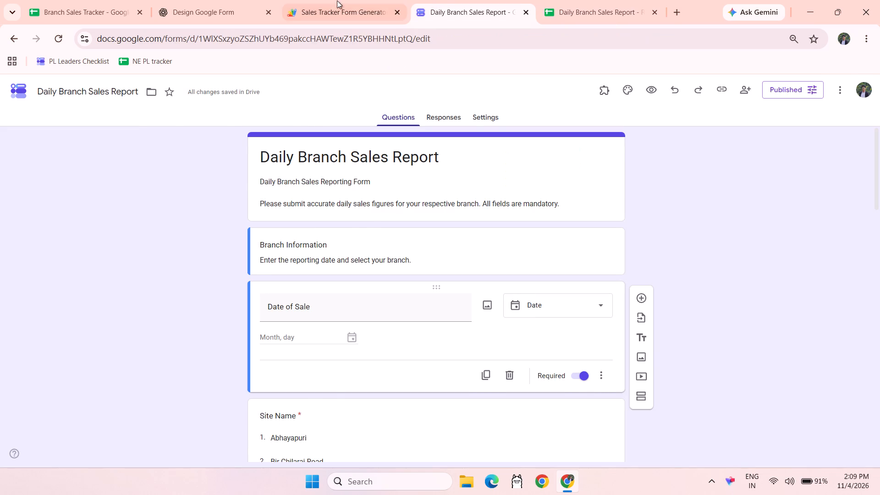
In the Sales Tracker Form Generator script project, close the execution log and add a new script file named Bank.
{"action": "left_click", "coordinate": [332, 1]}
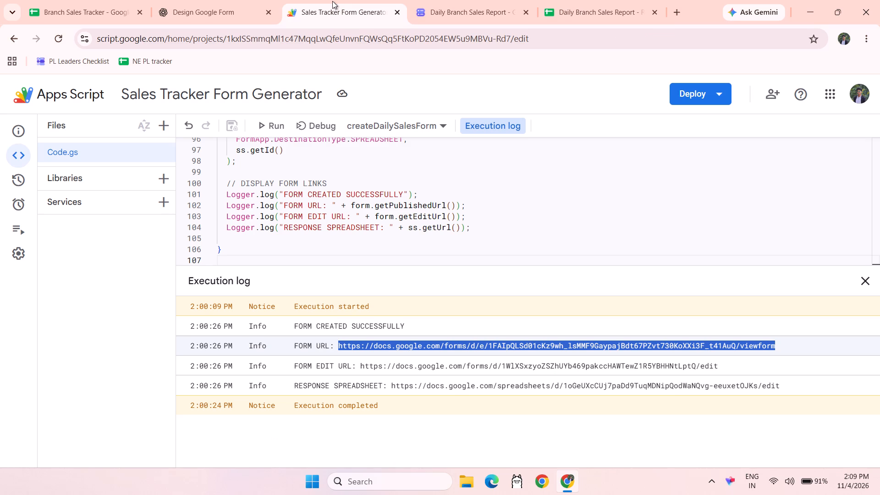
{"action": "left_click", "coordinate": [862, 282]}
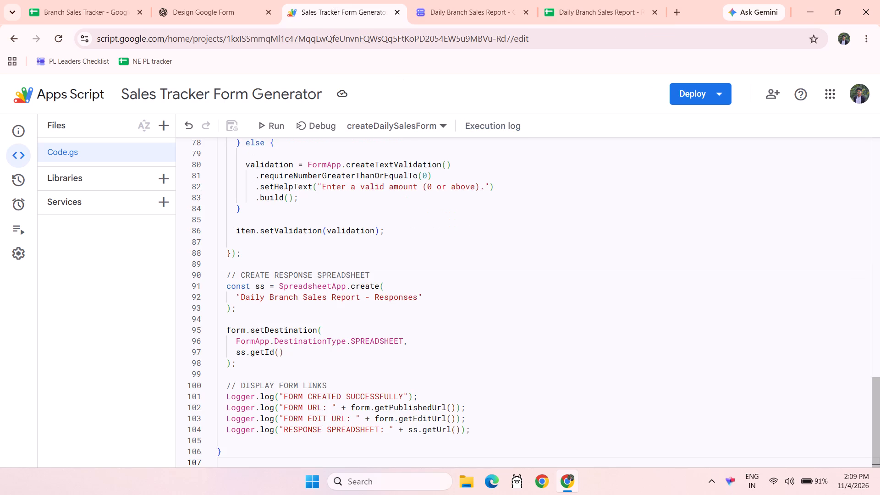
{"action": "scroll", "coordinate": [638, 343], "scroll_direction": "up", "scroll_amount": 5}
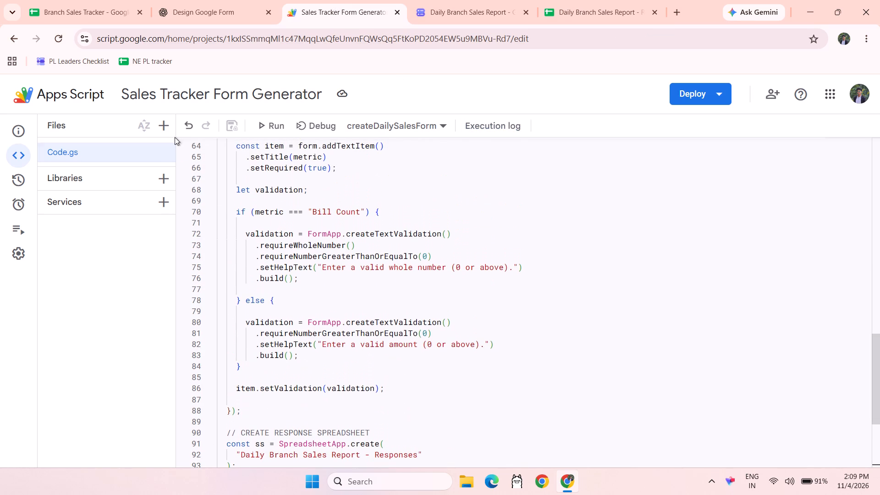
{"action": "left_click", "coordinate": [165, 128]}
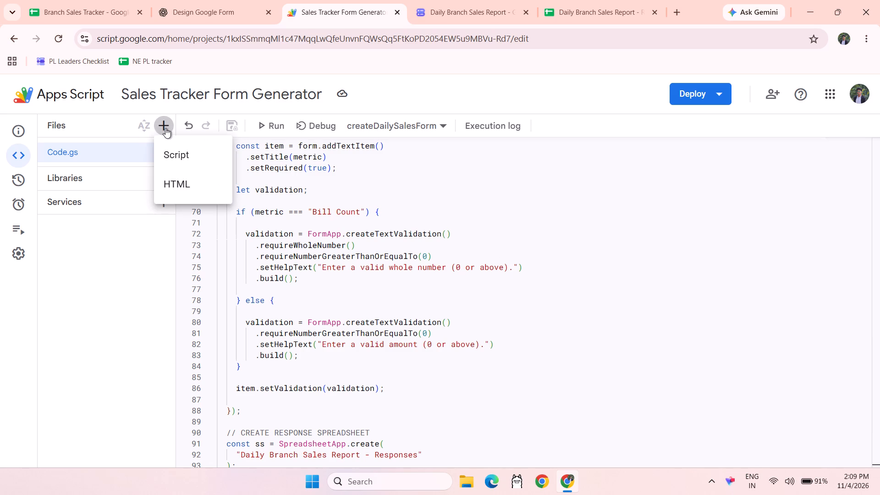
{"action": "left_click", "coordinate": [178, 148]}
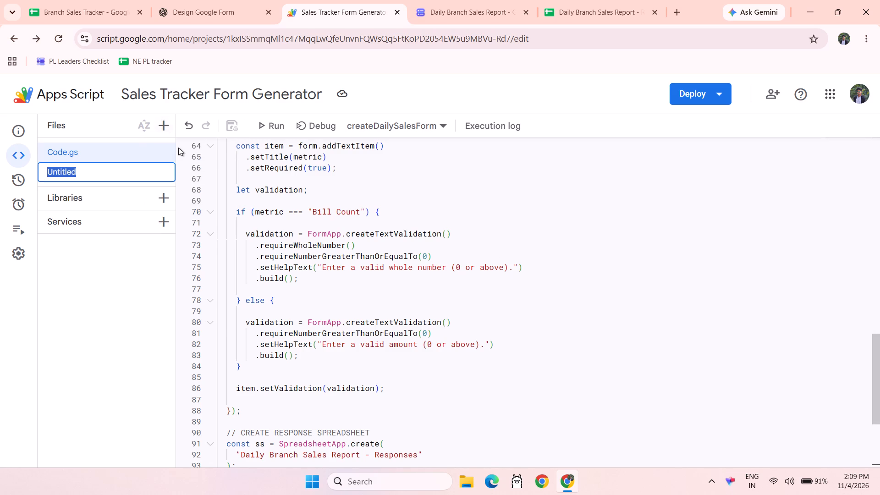
{"action": "type", "text": "Bank"}
{"action": "key", "text": "Tab"}
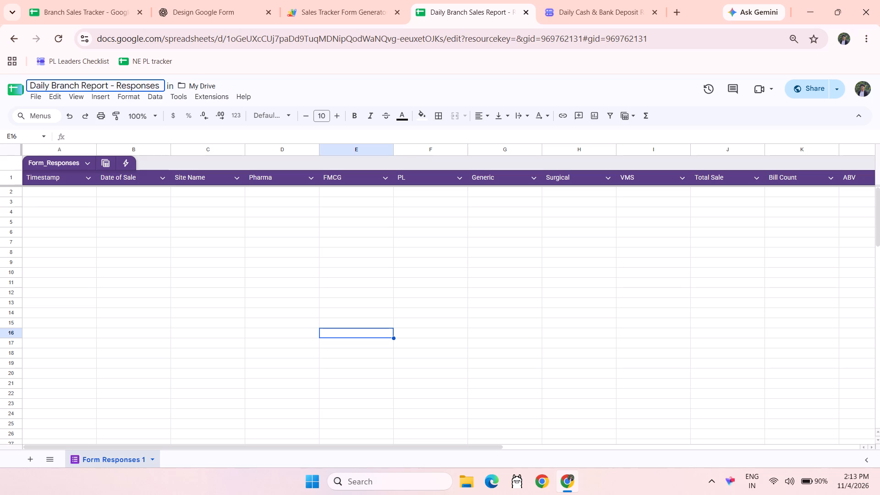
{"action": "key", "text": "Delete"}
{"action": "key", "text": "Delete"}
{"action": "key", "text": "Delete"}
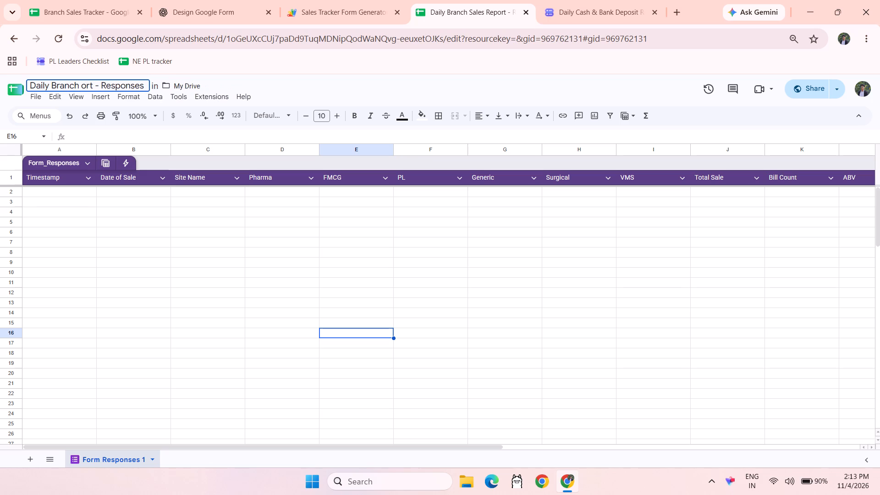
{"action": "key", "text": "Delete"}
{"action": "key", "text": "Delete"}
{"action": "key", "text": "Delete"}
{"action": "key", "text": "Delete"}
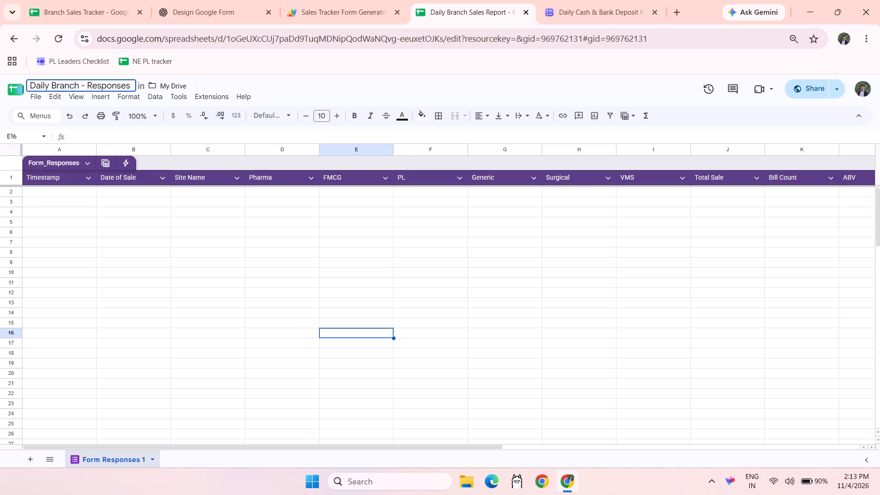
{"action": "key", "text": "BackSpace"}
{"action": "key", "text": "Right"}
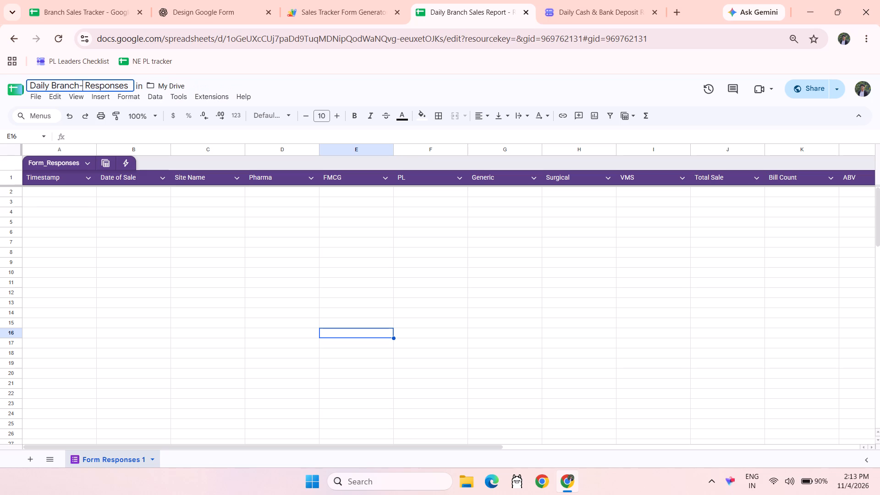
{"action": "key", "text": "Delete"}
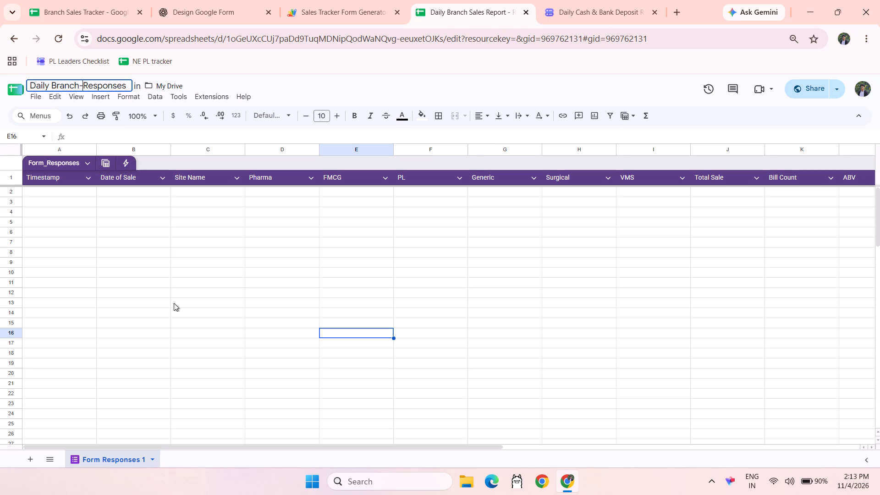
{"action": "left_click", "coordinate": [51, 85]}
{"action": "key", "text": "BackSpace"}
{"action": "key", "text": "BackSpace"}
{"action": "key", "text": "BackSpace"}
{"action": "key", "text": "BackSpace"}
{"action": "key", "text": "BackSpace"}
{"action": "key", "text": "BackSpace"}
{"action": "key", "text": "BackSpace"}
{"action": "key", "text": "BackSpace"}
{"action": "key", "text": "BackSpace"}
{"action": "key", "text": "BackSpace"}
{"action": "key", "text": "BackSpace"}
{"action": "key", "text": "BackSpace"}
{"action": "key", "text": "BackSpace"}
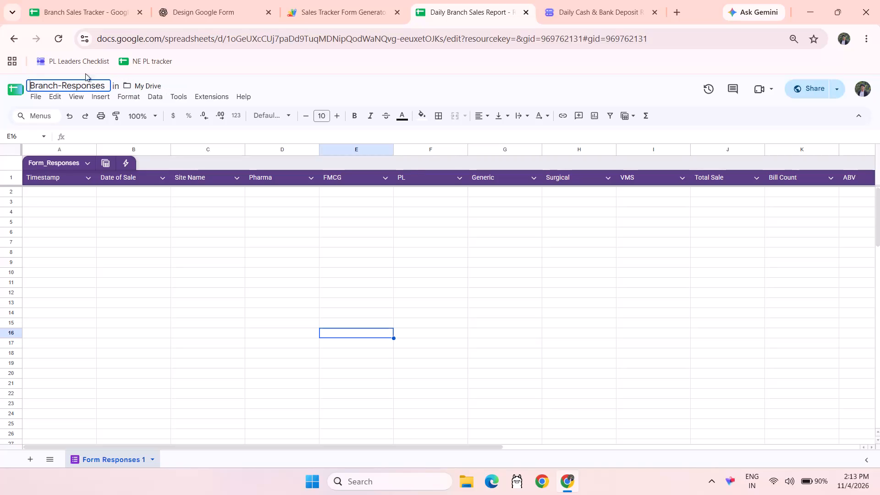
{"action": "left_click", "coordinate": [106, 87]}
{"action": "left_click", "coordinate": [99, 84]}
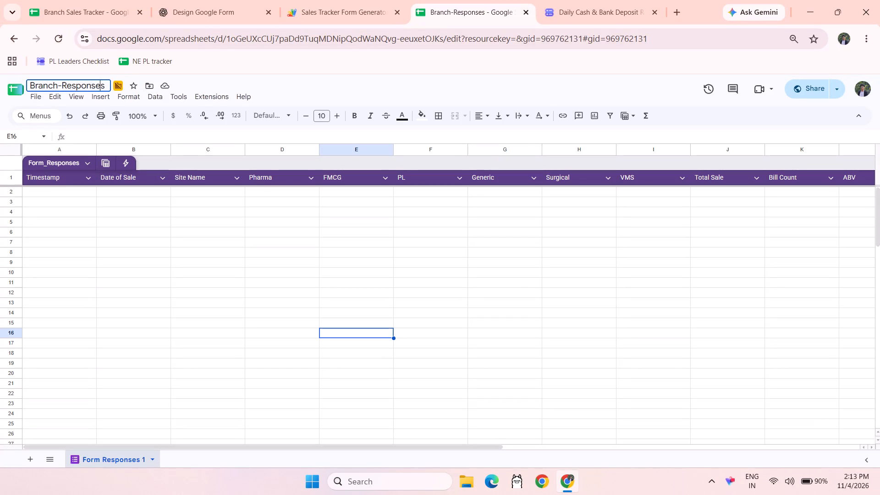
{"action": "key", "text": "Right"}
{"action": "key", "text": "space"}
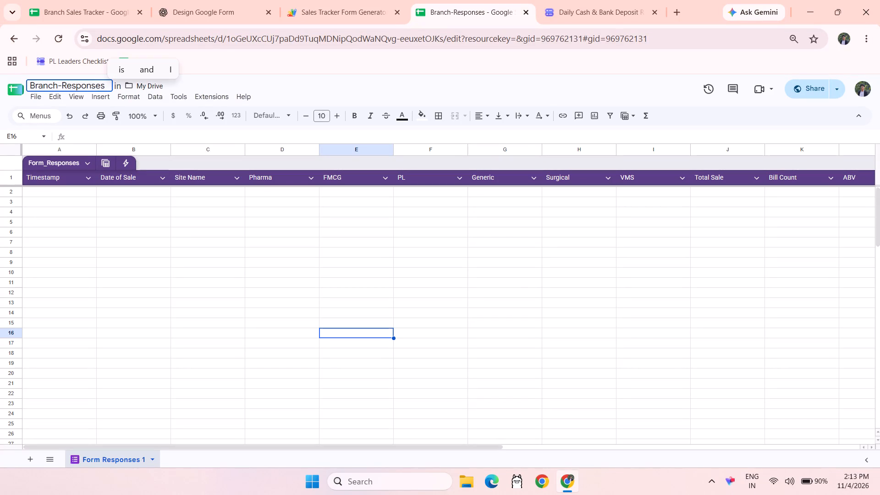
{"action": "type", "text": "Daily"}
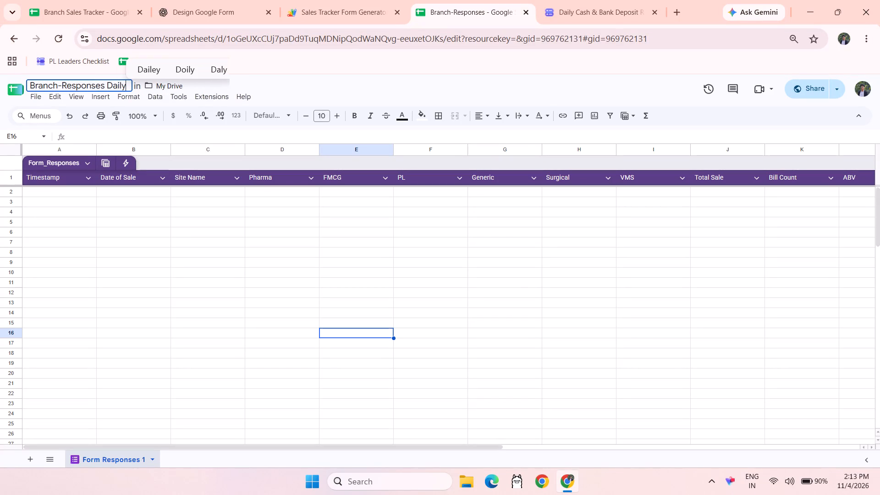
{"action": "left_click", "coordinate": [63, 84]}
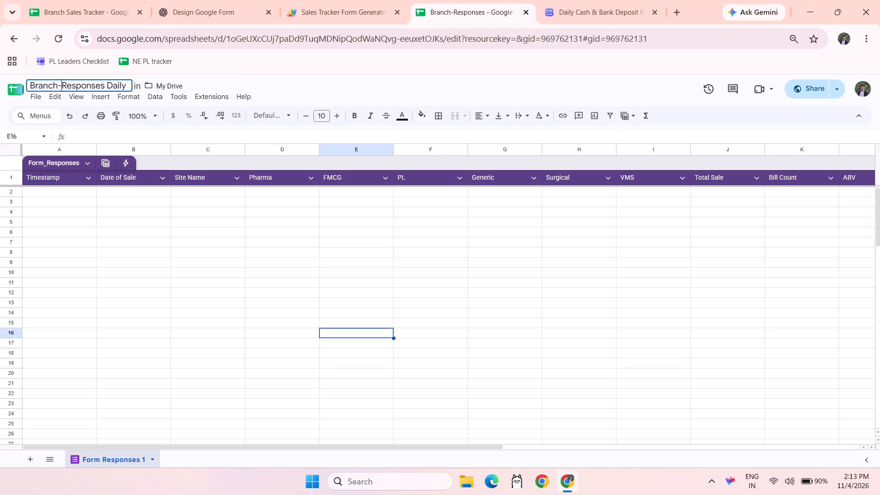
{"action": "key", "text": "BackSpace"}
{"action": "key", "text": "space"}
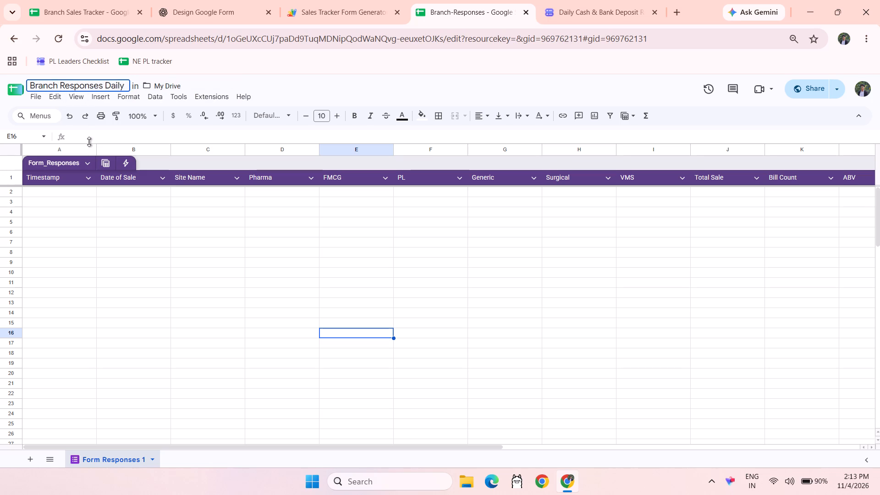
{"action": "left_click", "coordinate": [159, 277]}
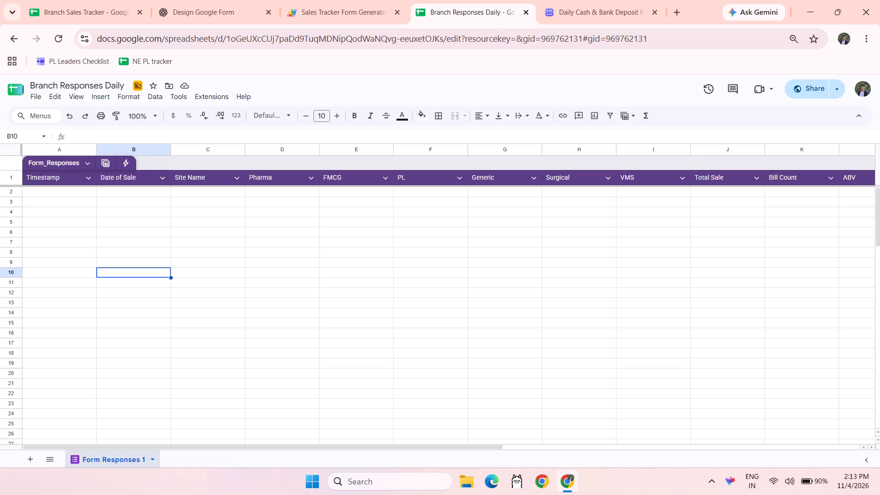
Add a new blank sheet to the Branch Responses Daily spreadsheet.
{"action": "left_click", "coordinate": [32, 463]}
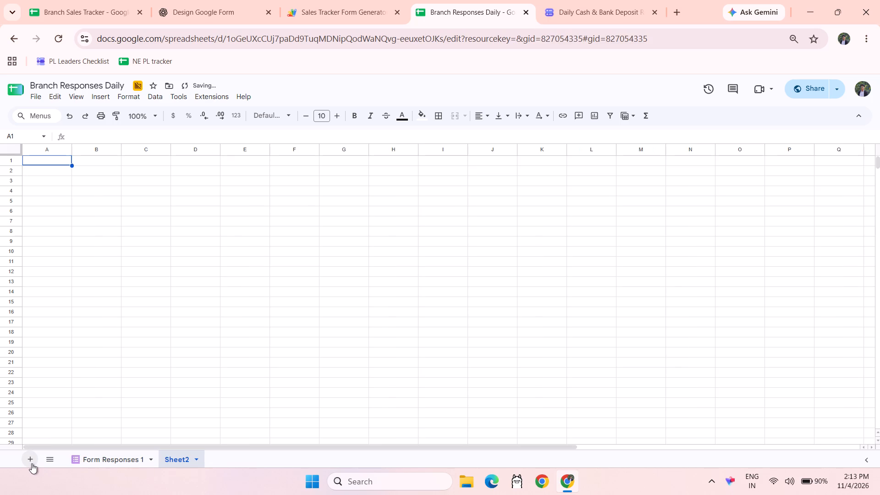
Review all the questions of the Daily Cash & Bank Deposit Report form, from its title to the last field.
{"action": "left_click", "coordinate": [580, 0]}
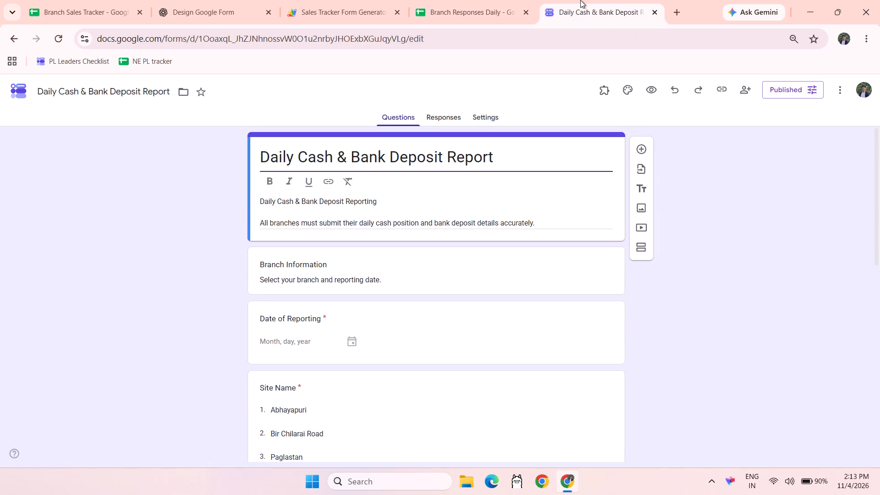
{"action": "left_click", "coordinate": [694, 368]}
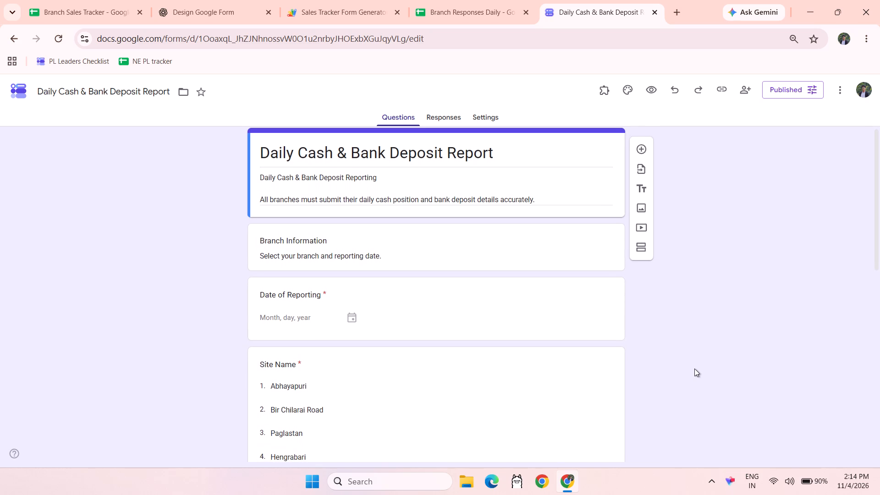
{"action": "scroll", "coordinate": [694, 368], "scroll_direction": "down", "scroll_amount": 1}
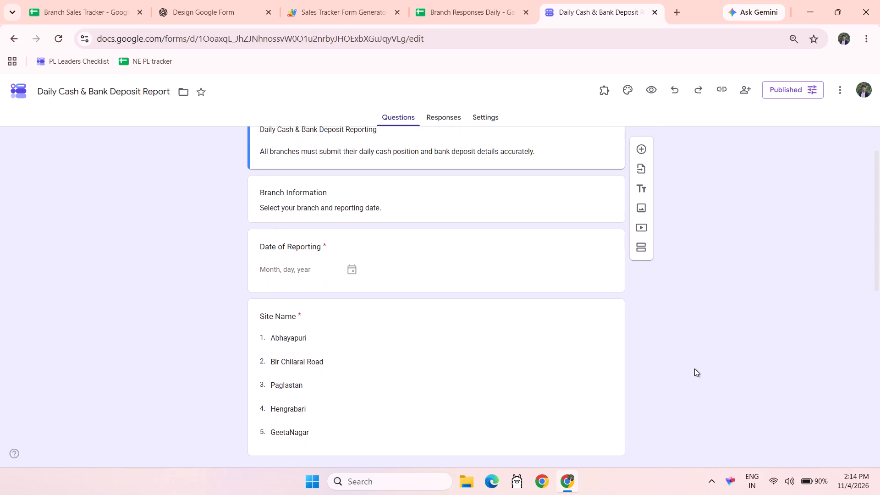
{"action": "scroll", "coordinate": [694, 368], "scroll_direction": "down", "scroll_amount": 3}
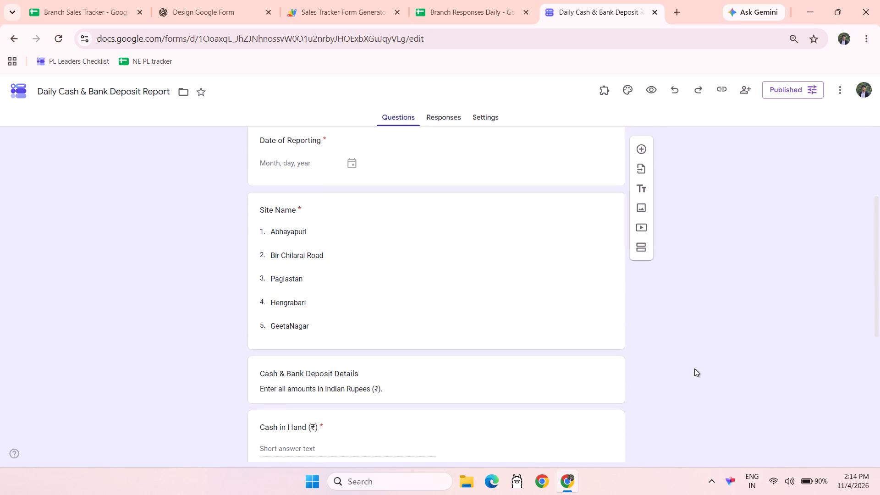
{"action": "scroll", "coordinate": [694, 368], "scroll_direction": "down", "scroll_amount": 8}
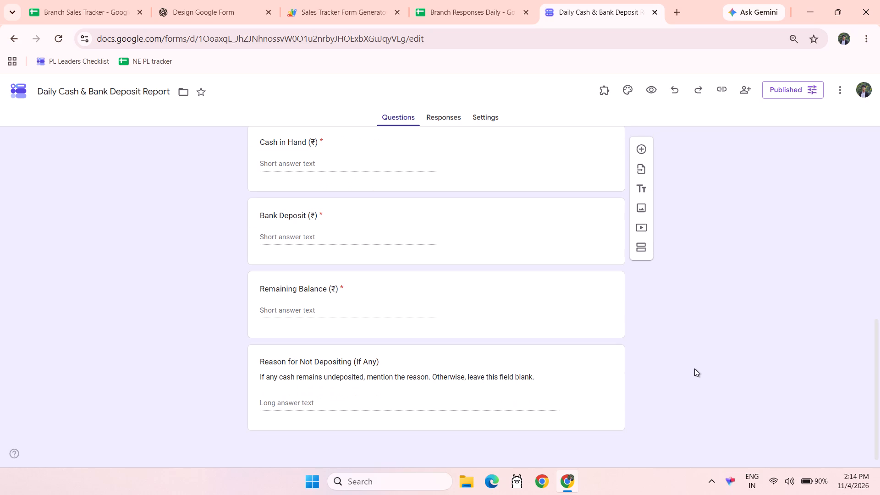
{"action": "scroll", "coordinate": [694, 368], "scroll_direction": "up", "scroll_amount": 7}
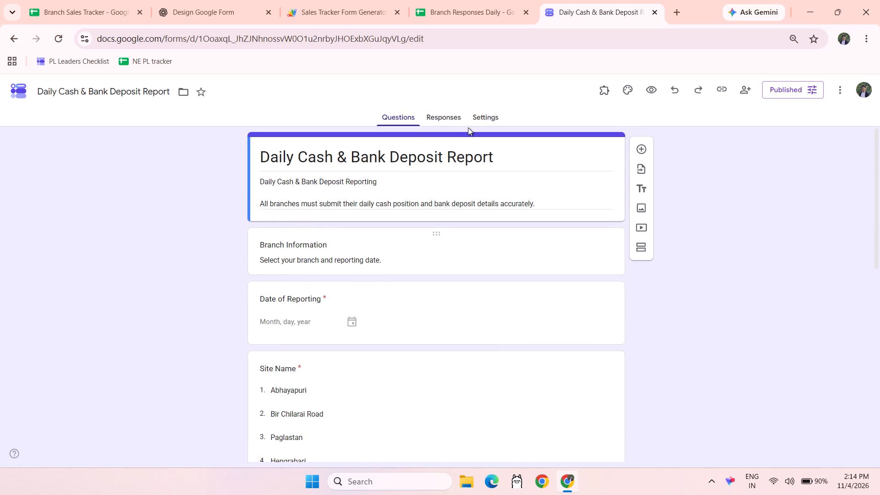
Link the Daily Cash & Bank Deposit Report form's responses to the existing Branch Responses Daily spreadsheet.
{"action": "left_click", "coordinate": [454, 123]}
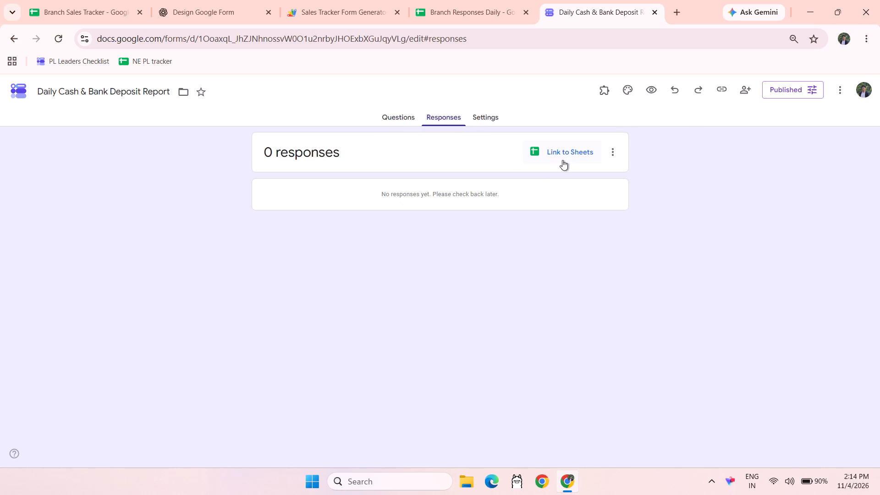
{"action": "left_click", "coordinate": [562, 160]}
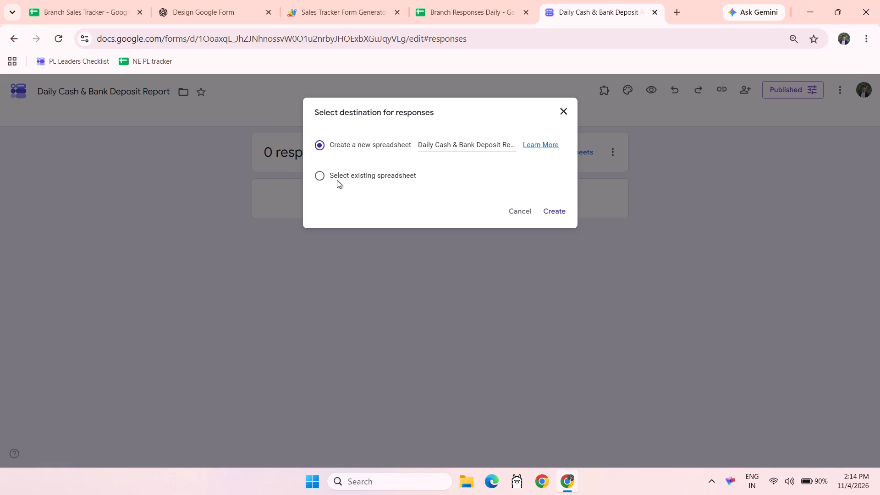
{"action": "left_click", "coordinate": [323, 178]}
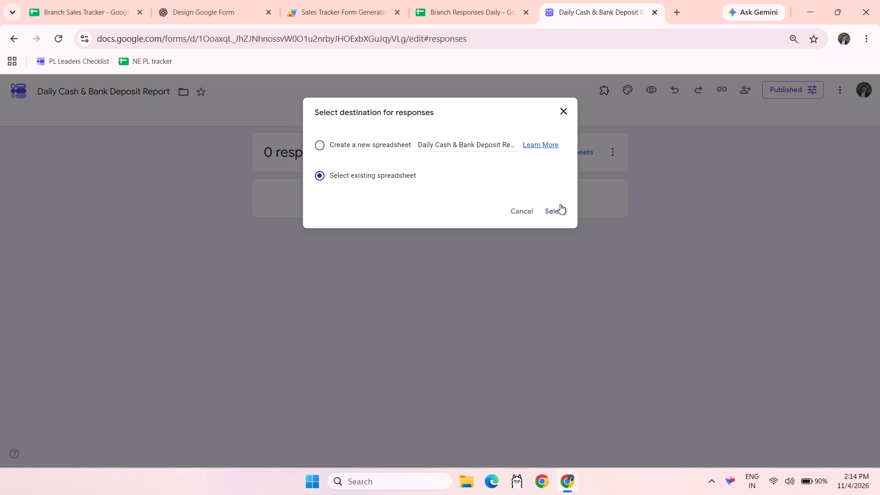
{"action": "left_click", "coordinate": [555, 208]}
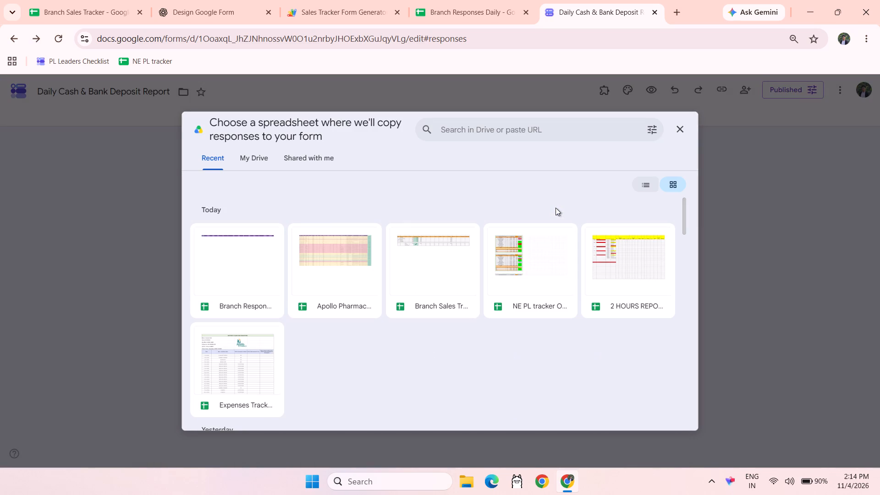
{"action": "left_click", "coordinate": [232, 284]}
{"action": "left_click", "coordinate": [232, 284]}
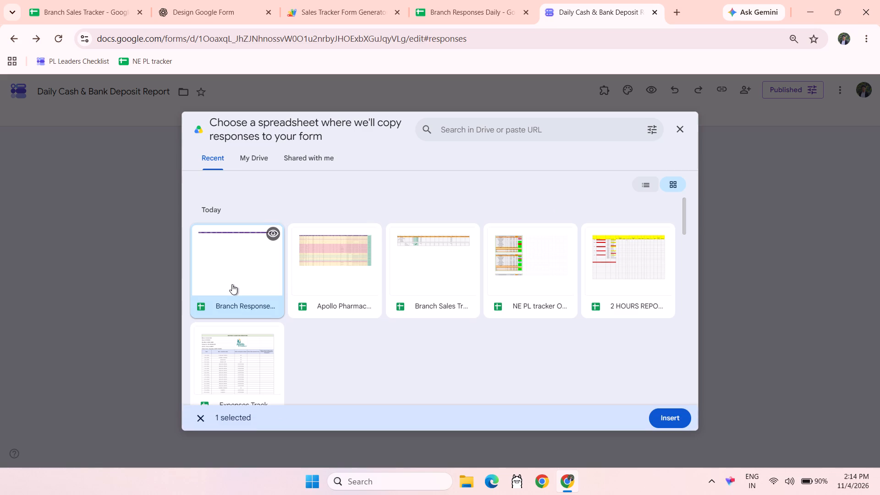
{"action": "left_click", "coordinate": [670, 425]}
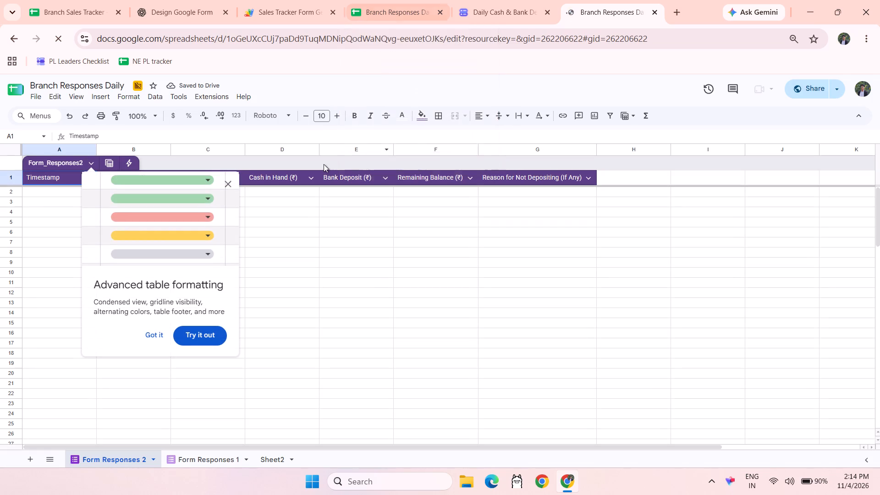
{"action": "left_click", "coordinate": [204, 337]}
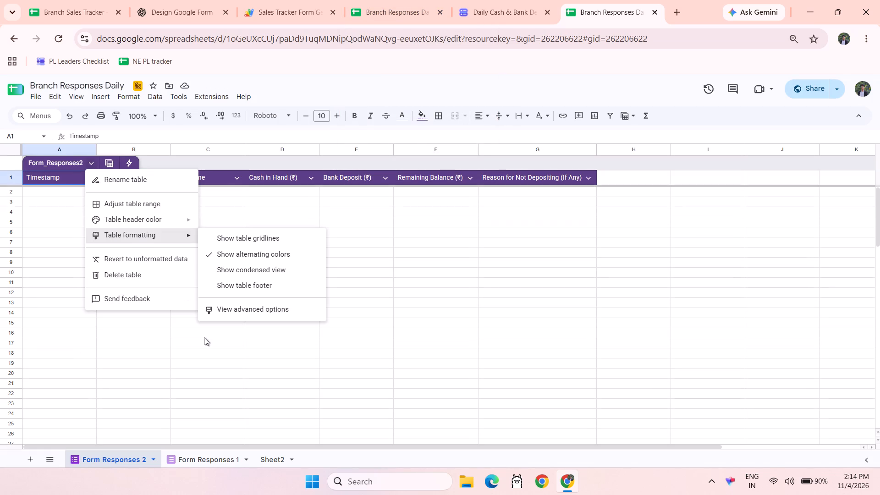
{"action": "left_click", "coordinate": [328, 342]}
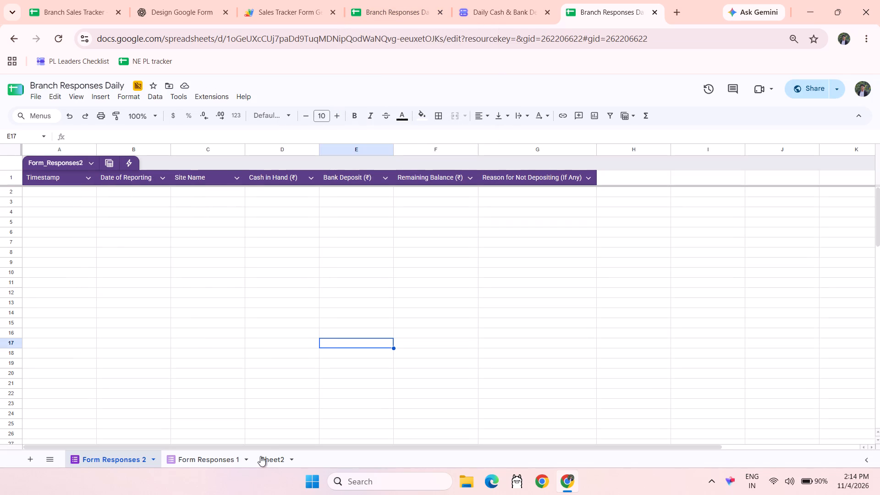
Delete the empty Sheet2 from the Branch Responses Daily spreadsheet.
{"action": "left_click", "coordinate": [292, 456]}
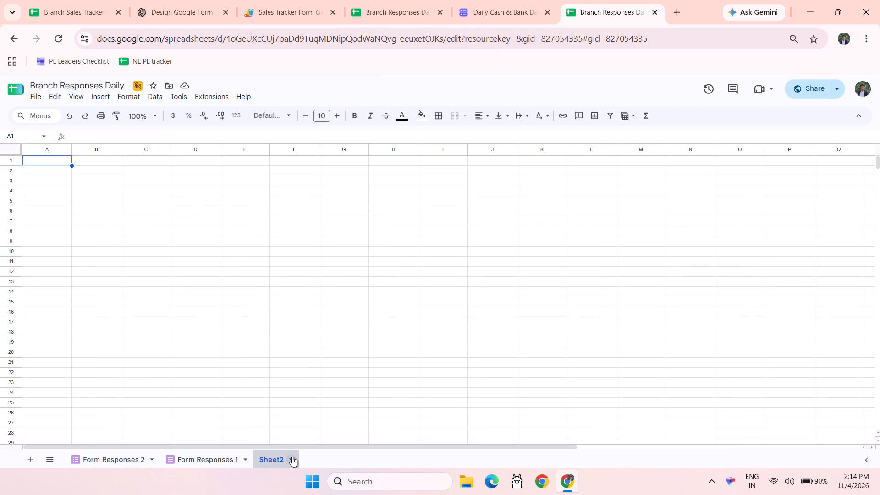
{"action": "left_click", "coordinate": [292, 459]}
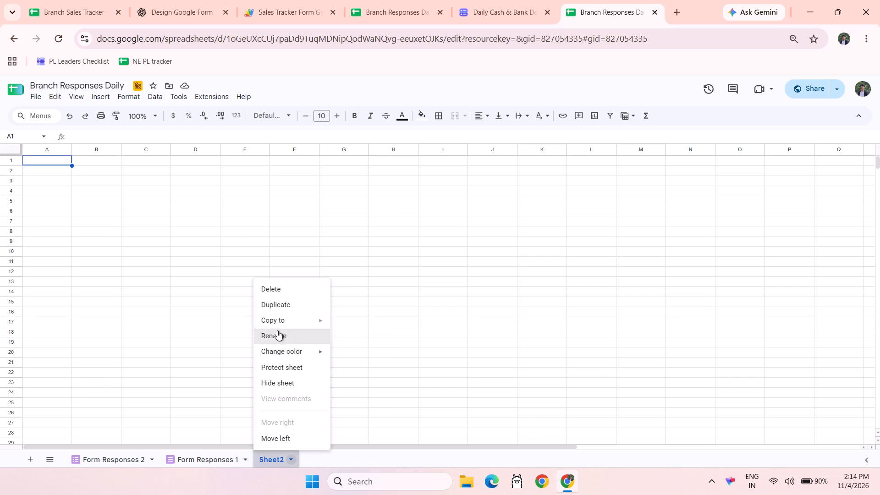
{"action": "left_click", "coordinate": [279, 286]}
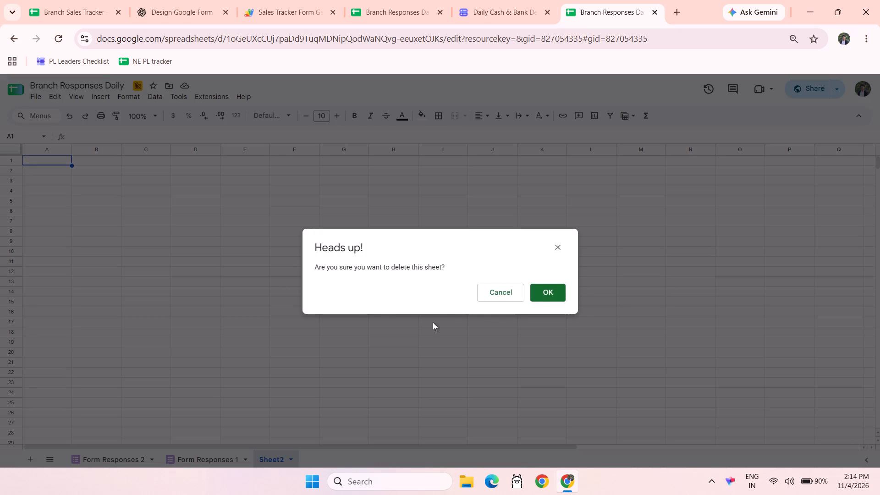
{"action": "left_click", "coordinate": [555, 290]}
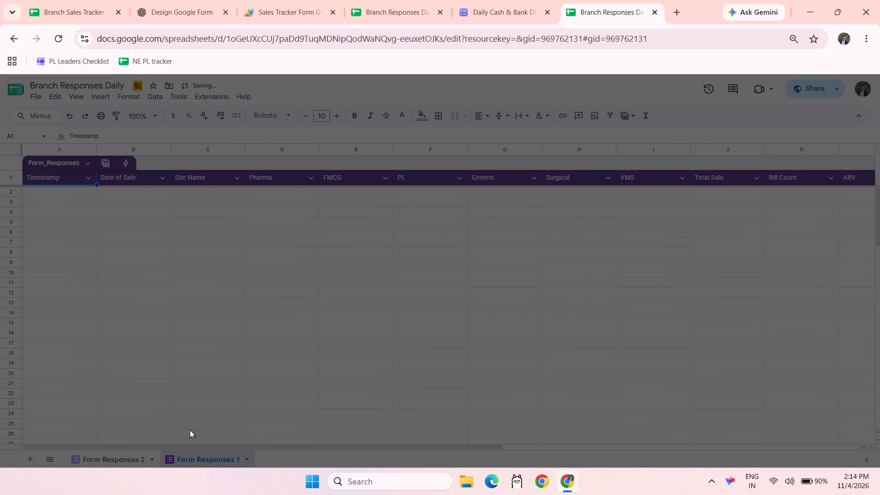
Check the column headers of the Form Responses 2 and Form Responses 1 sheets in Branch Responses Daily.
{"action": "left_click", "coordinate": [128, 459]}
{"action": "left_click", "coordinate": [190, 457]}
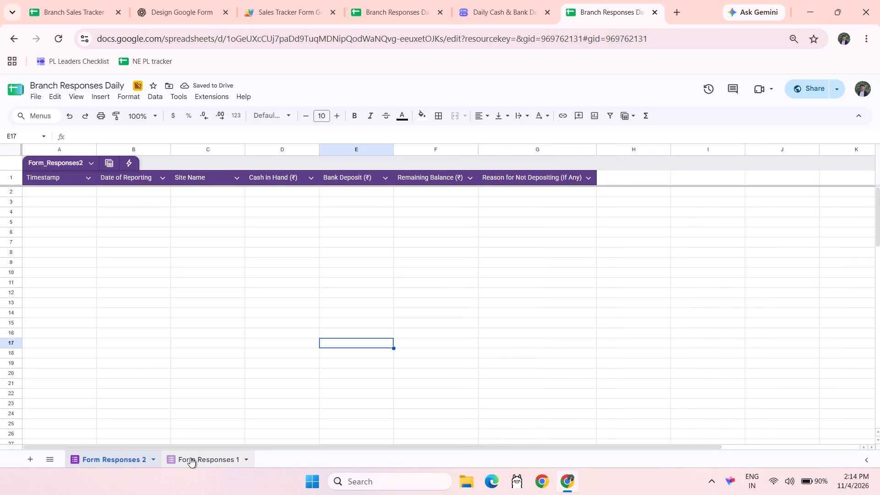
{"action": "left_click", "coordinate": [253, 314]}
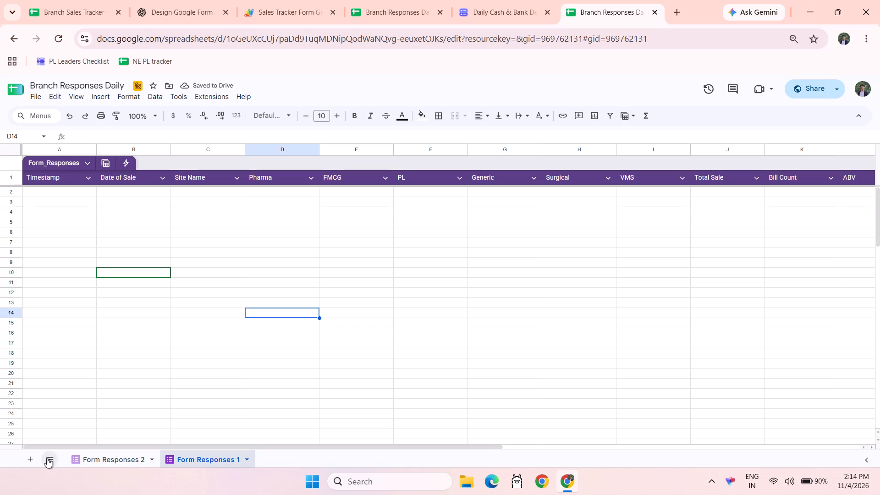
{"action": "left_click", "coordinate": [254, 310]}
{"action": "left_click", "coordinate": [335, 330]}
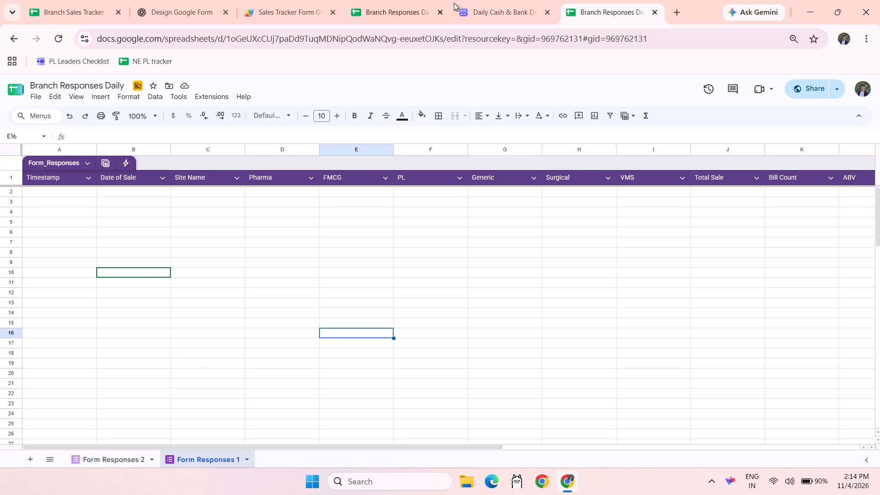
Switch to the Daily Cash & Bank Deposit Report form and check its response destination settings.
{"action": "left_click", "coordinate": [483, 5]}
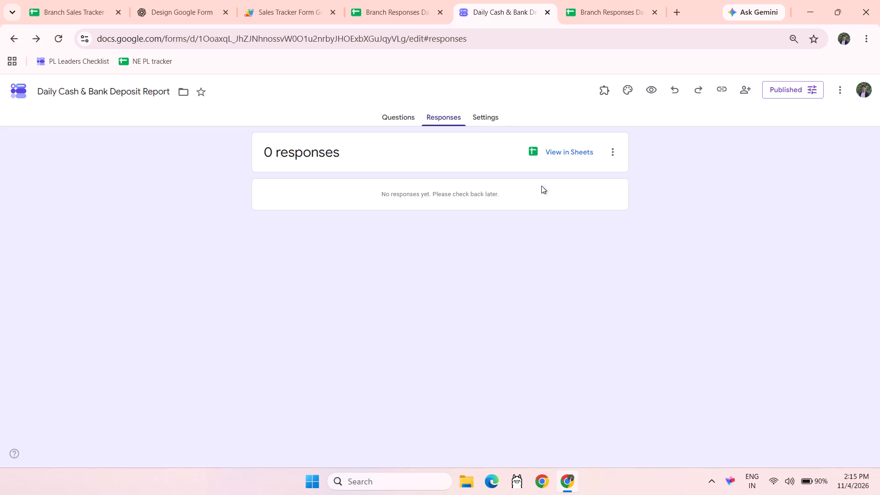
{"action": "left_click", "coordinate": [612, 153]}
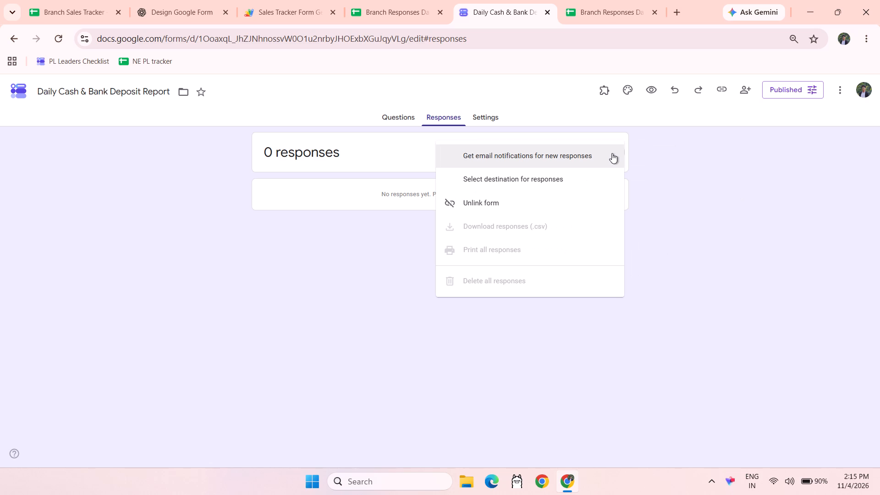
{"action": "left_click", "coordinate": [549, 173]}
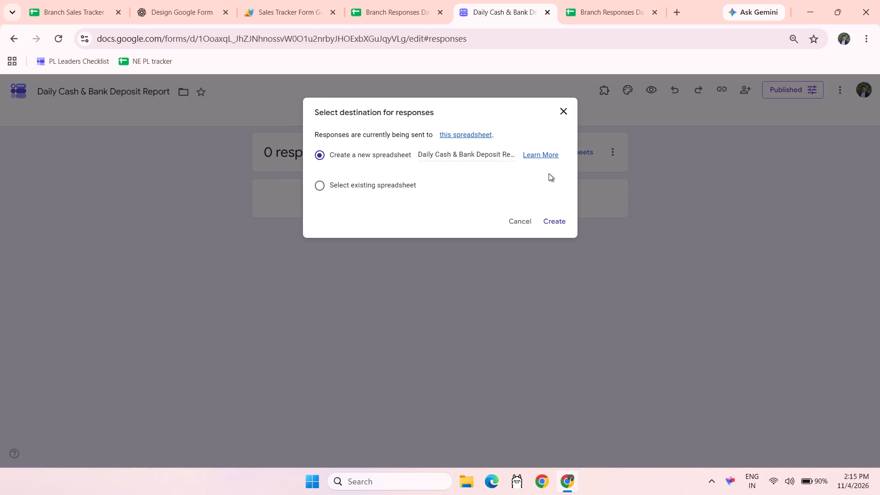
{"action": "left_click", "coordinate": [524, 224]}
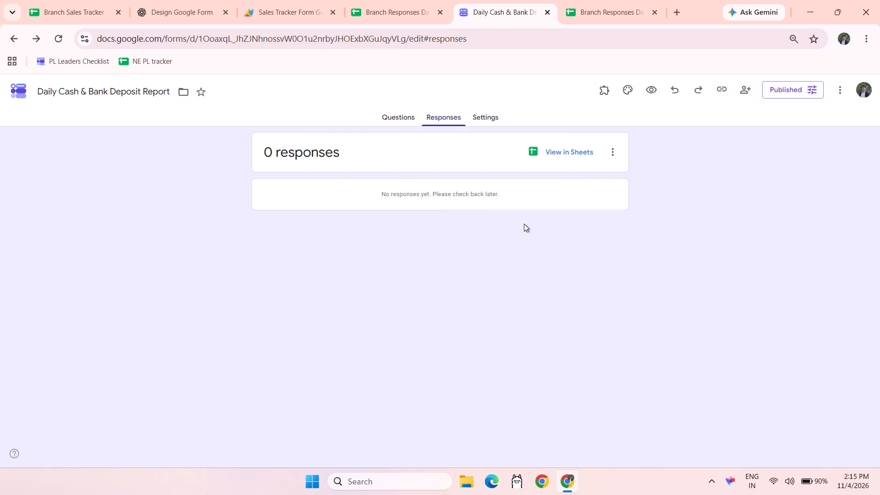
{"action": "left_click", "coordinate": [610, 156]}
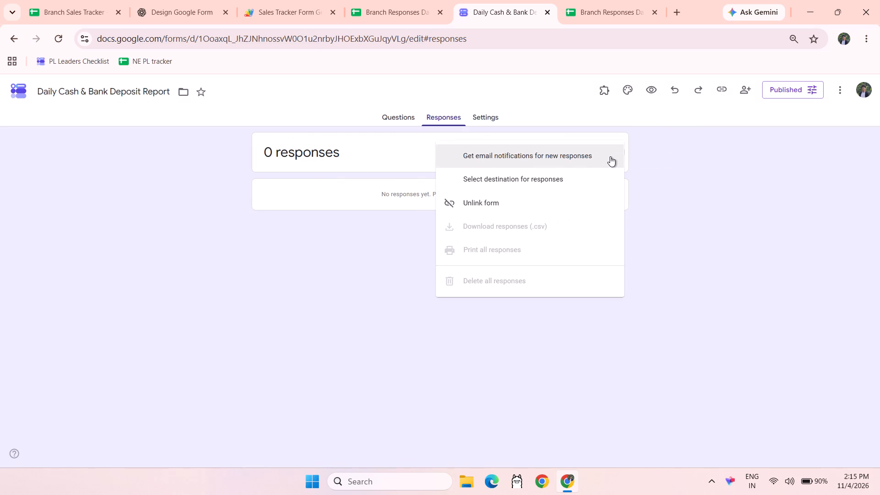
{"action": "left_click", "coordinate": [669, 218]}
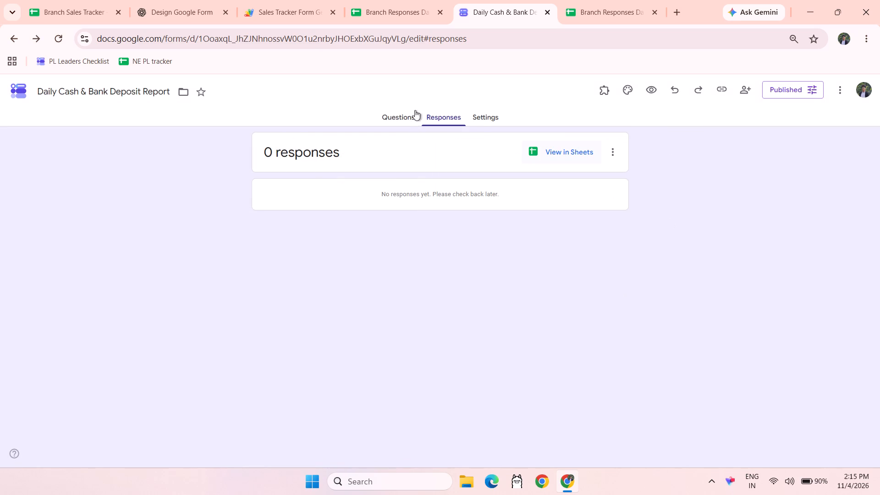
Review the Daily Cash & Bank Deposit Report form's questions from the title down to the reason for not depositing.
{"action": "left_click", "coordinate": [402, 120]}
{"action": "scroll", "coordinate": [172, 345], "scroll_direction": "down", "scroll_amount": 6}
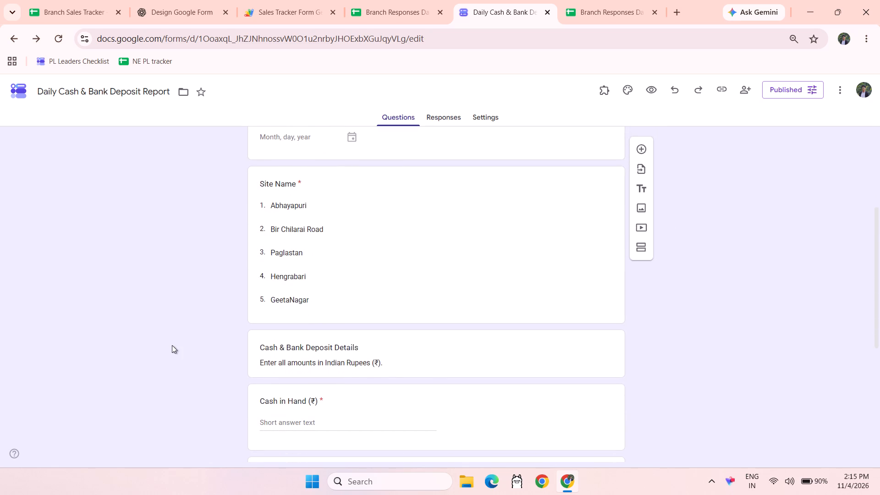
{"action": "scroll", "coordinate": [172, 345], "scroll_direction": "down", "scroll_amount": 5}
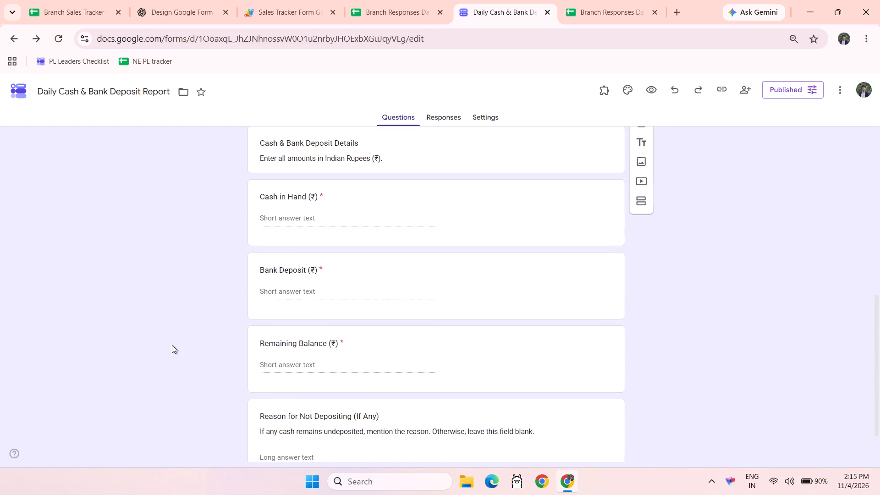
{"action": "scroll", "coordinate": [172, 345], "scroll_direction": "down", "scroll_amount": 3}
{"action": "scroll", "coordinate": [172, 345], "scroll_direction": "up", "scroll_amount": 6}
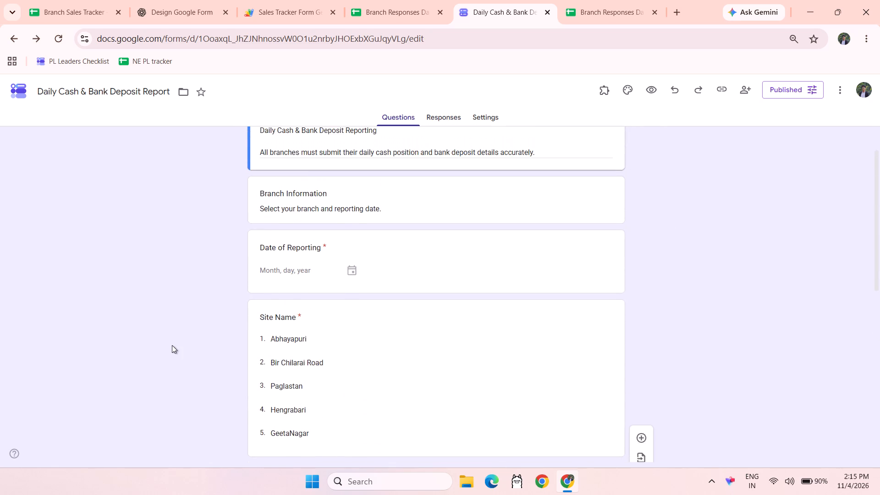
{"action": "scroll", "coordinate": [172, 345], "scroll_direction": "up", "scroll_amount": 4}
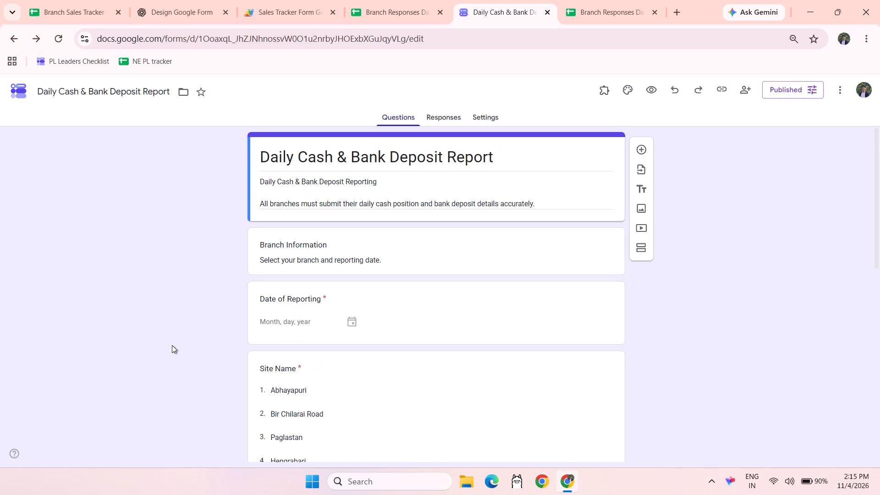
Return to the Form Responses 1 sheet of the Branch Responses Daily spreadsheet.
{"action": "left_click", "coordinate": [407, 8]}
{"action": "left_click", "coordinate": [527, 316]}
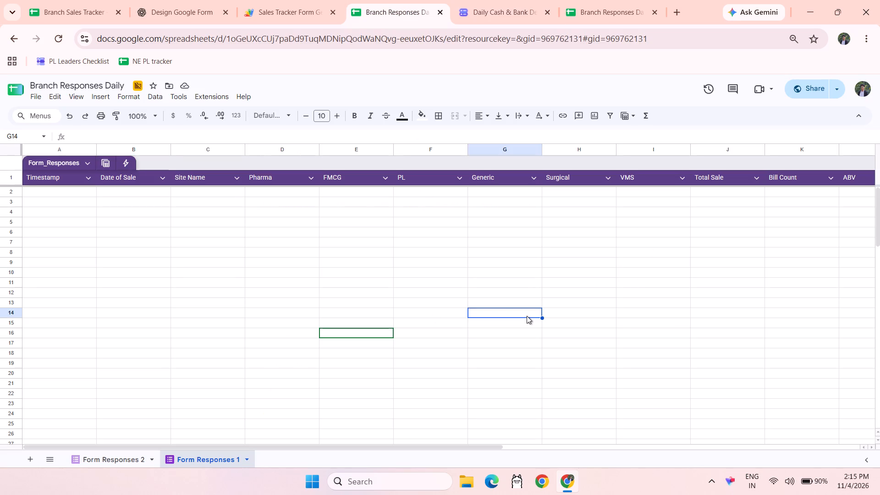
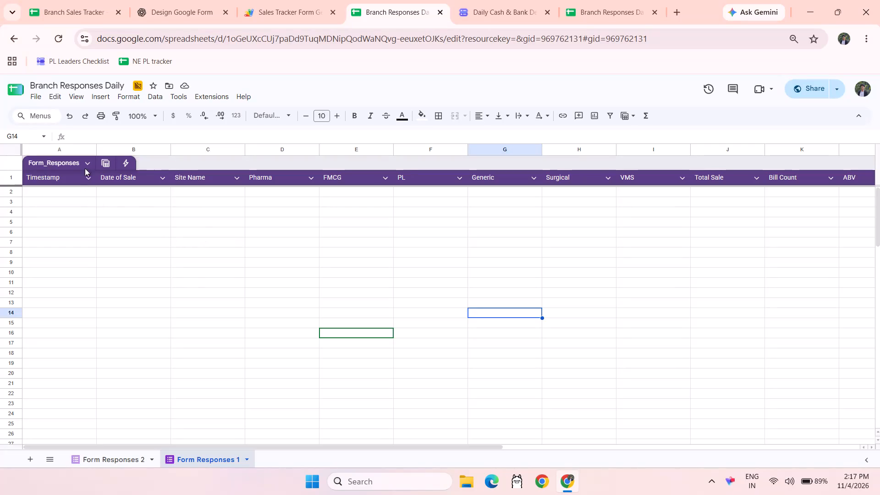
{"action": "left_click", "coordinate": [88, 165]}
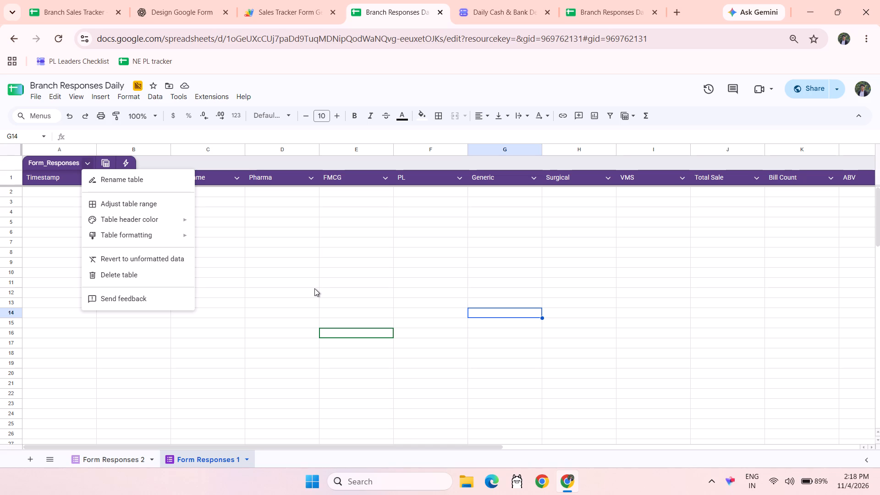
{"action": "left_click", "coordinate": [314, 288]}
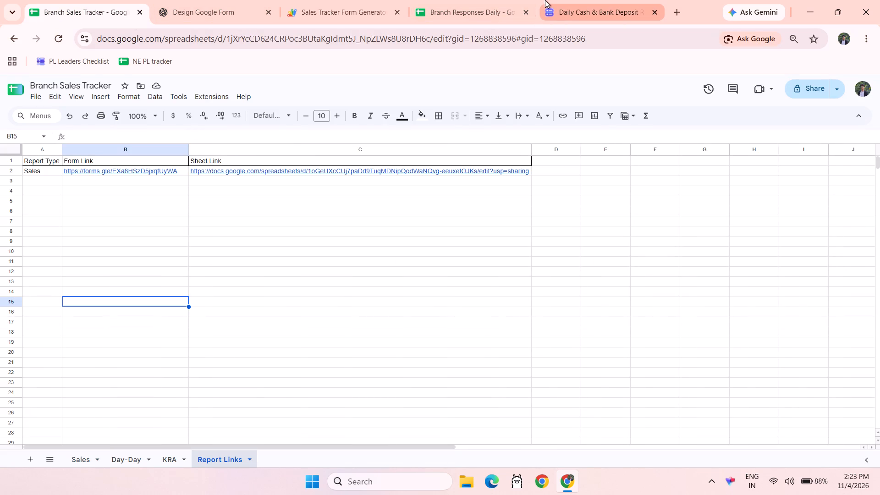
Copy the shortened responder link of the Daily Cash & Bank Deposit Report form.
{"action": "left_click", "coordinate": [561, 7]}
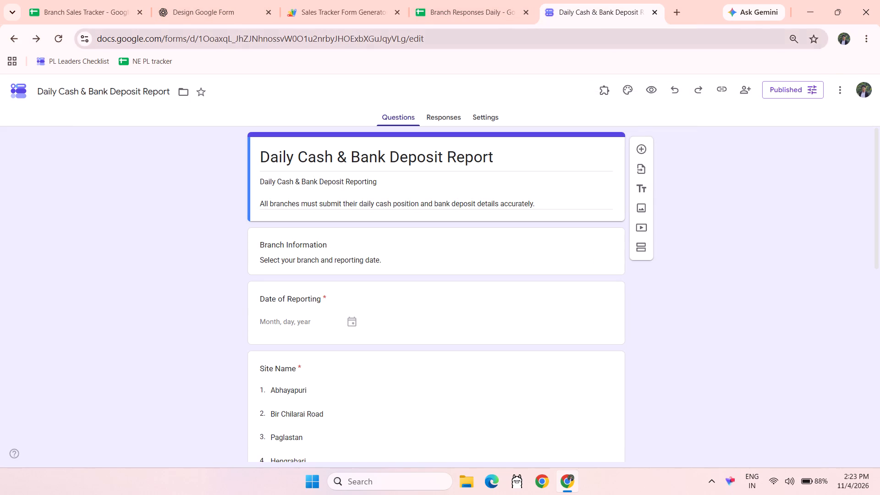
{"action": "left_click", "coordinate": [480, 41]}
{"action": "left_click", "coordinate": [783, 241]}
{"action": "left_click", "coordinate": [718, 94]}
{"action": "left_click", "coordinate": [727, 157]}
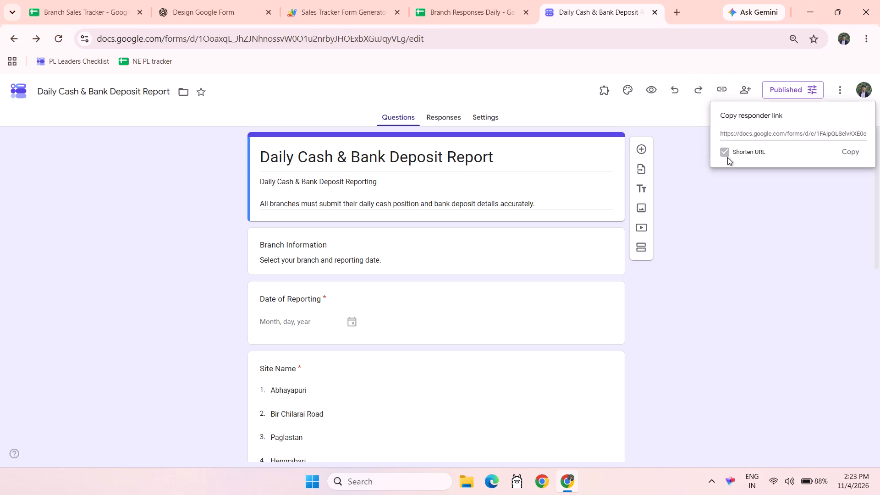
{"action": "left_click", "coordinate": [843, 154]}
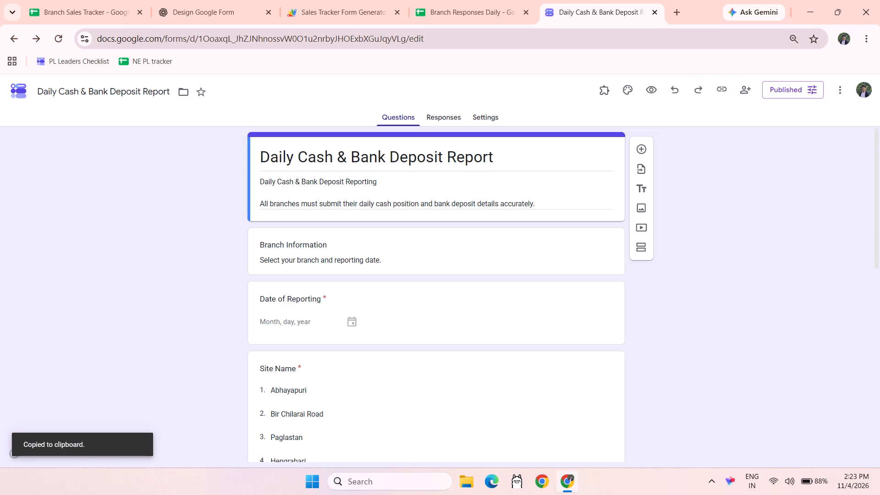
In the Report Links sheet, add a Bank report type below Sales and paste the copied link as its form link.
{"action": "left_click", "coordinate": [115, 10]}
{"action": "left_click", "coordinate": [46, 182]}
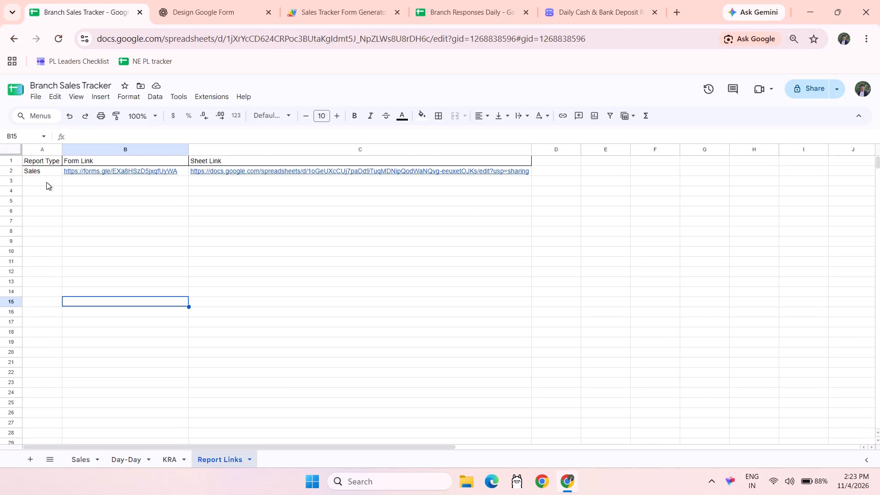
{"action": "type", "text": "Bank"}
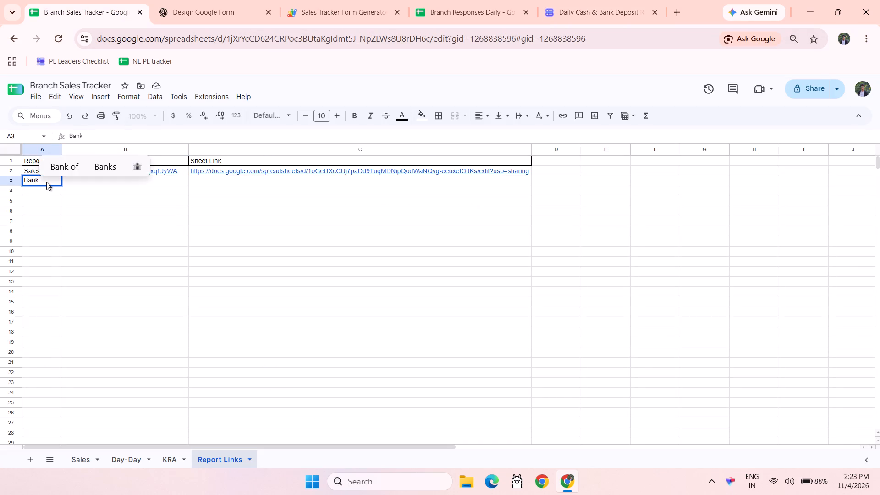
{"action": "key", "text": "Tab"}
{"action": "key", "text": "ctrl+v"}
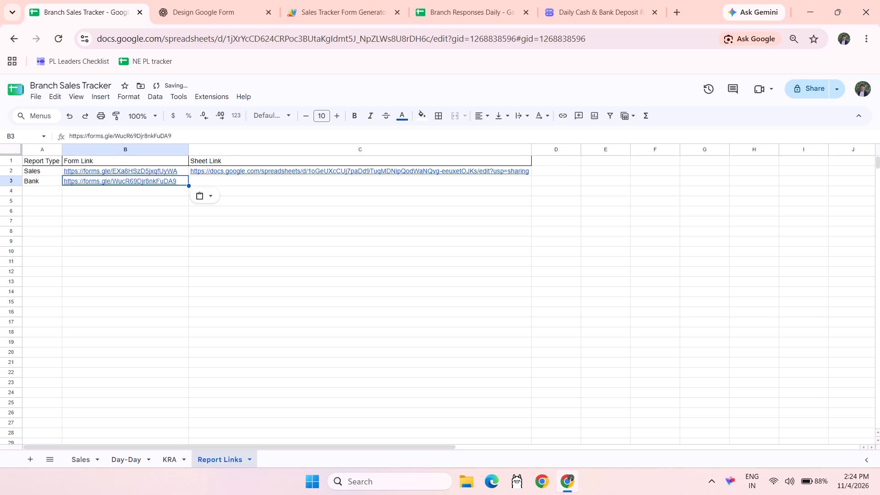
Copy the Sales sheet link into the Bank row and convert it to a Branch Responses Daily file chip.
{"action": "key", "text": "Tab"}
{"action": "key", "text": "Up"}
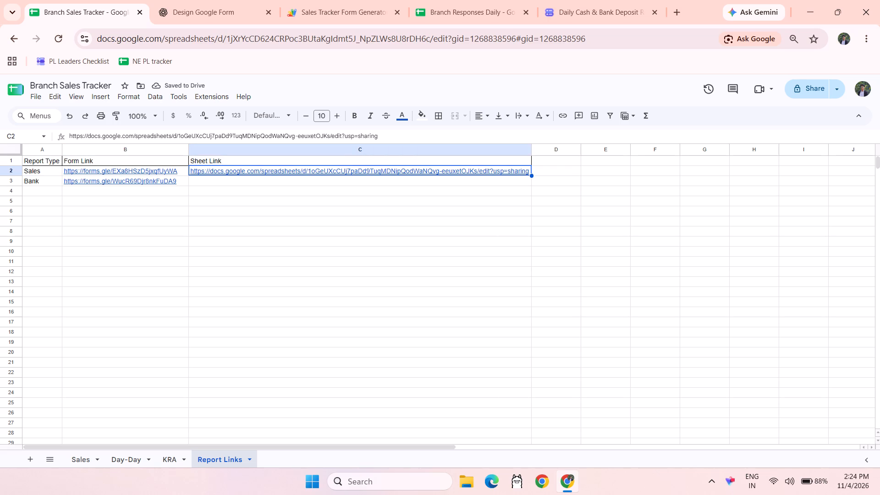
{"action": "key", "text": "ctrl+c"}
{"action": "key", "text": "Down"}
{"action": "key", "text": "ctrl+v"}
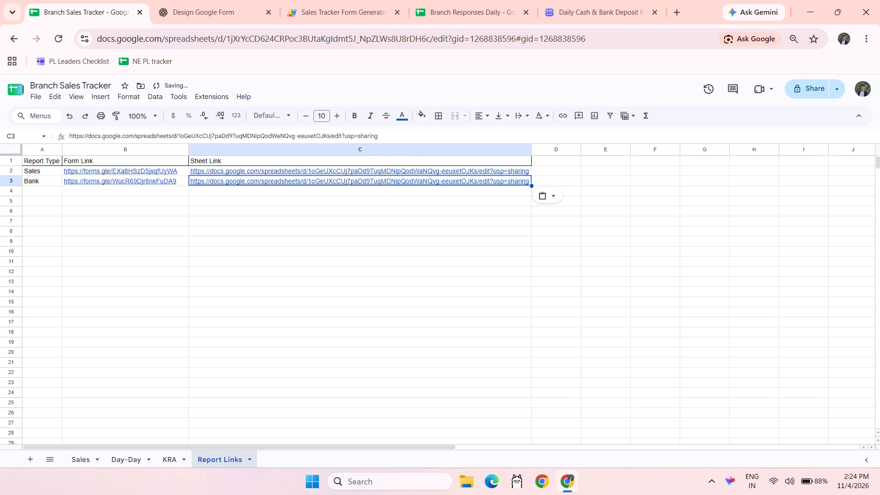
{"action": "key", "text": "Tab"}
{"action": "key", "text": "Tab"}
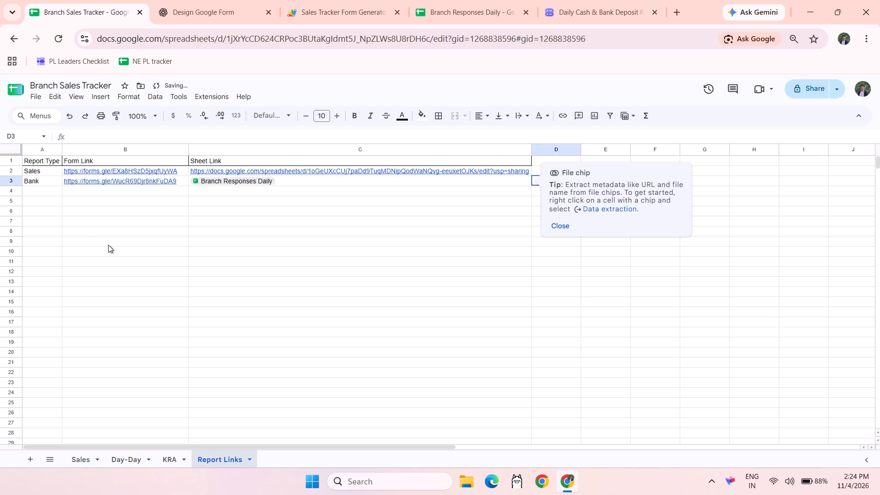
{"action": "left_click", "coordinate": [341, 297]}
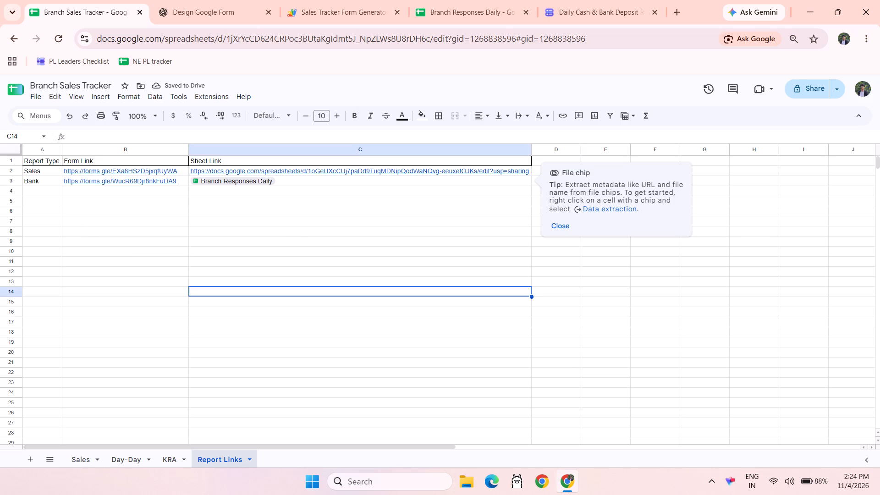
{"action": "left_click", "coordinate": [288, 181]}
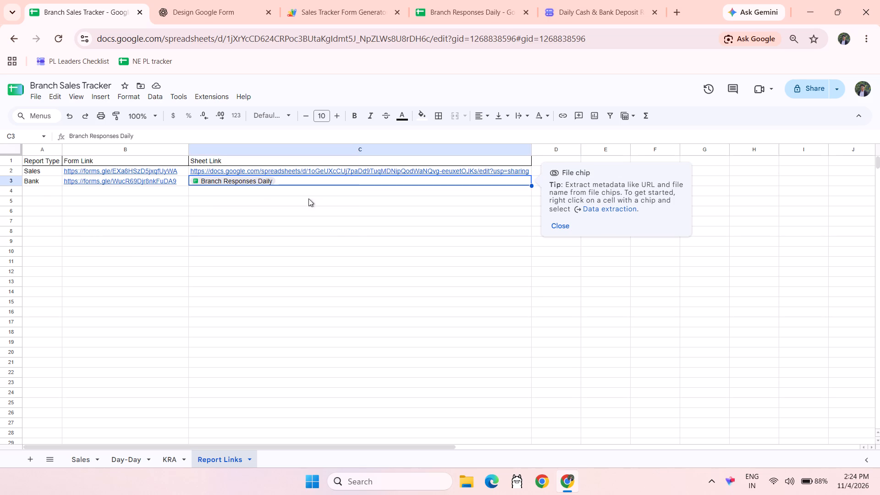
{"action": "left_click", "coordinate": [247, 179]}
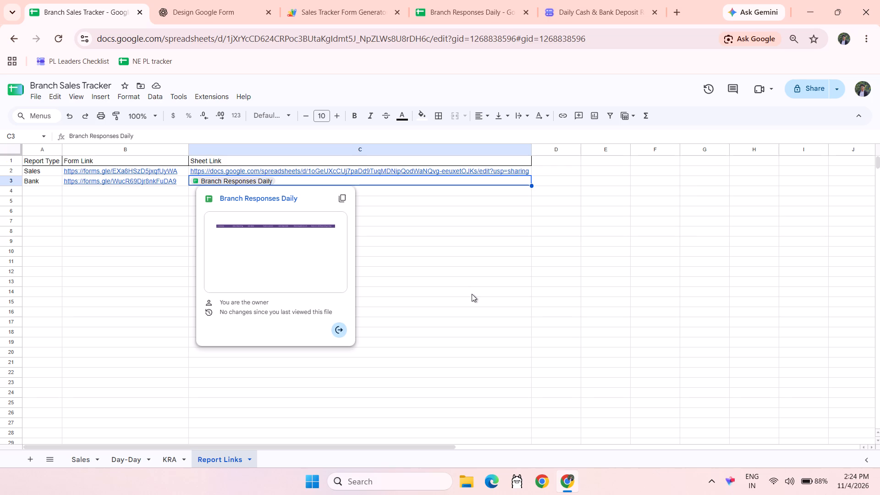
{"action": "left_click", "coordinate": [472, 294]}
Re-paste the Sales row's sheet link and replace it with the Branch Responses Daily file chip.
{"action": "left_click", "coordinate": [396, 172]}
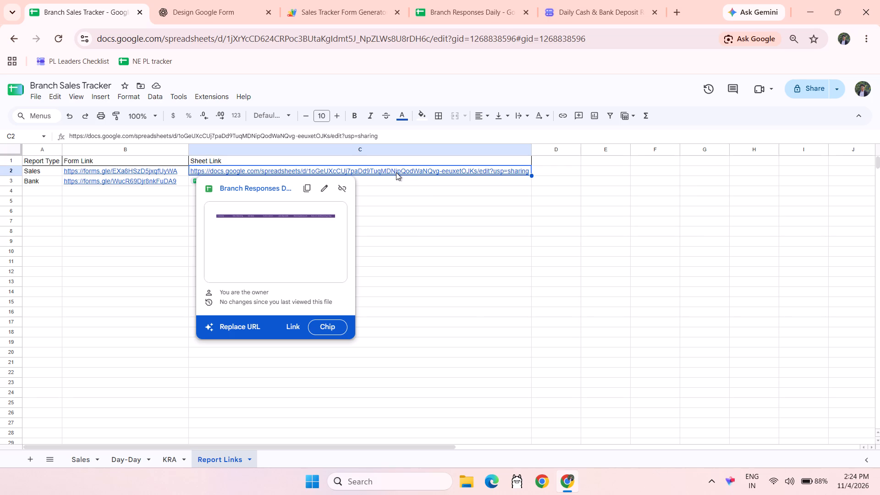
{"action": "key", "text": "ctrl+v"}
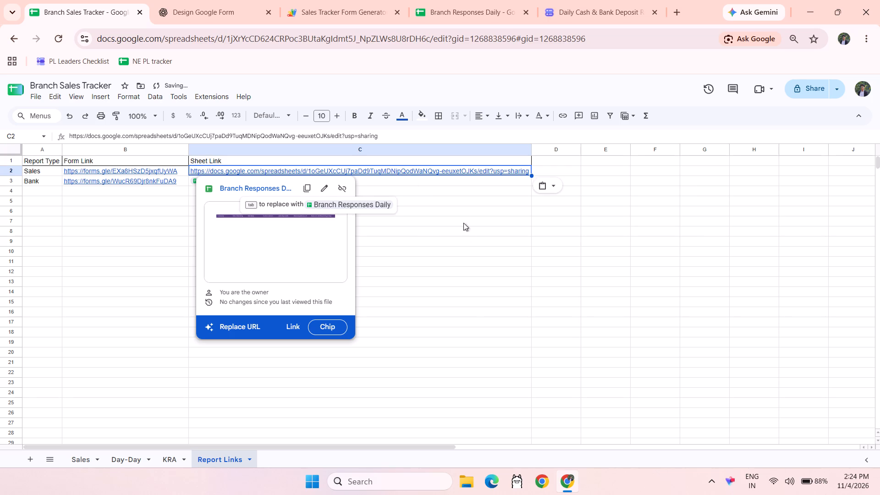
{"action": "left_click", "coordinate": [364, 204]}
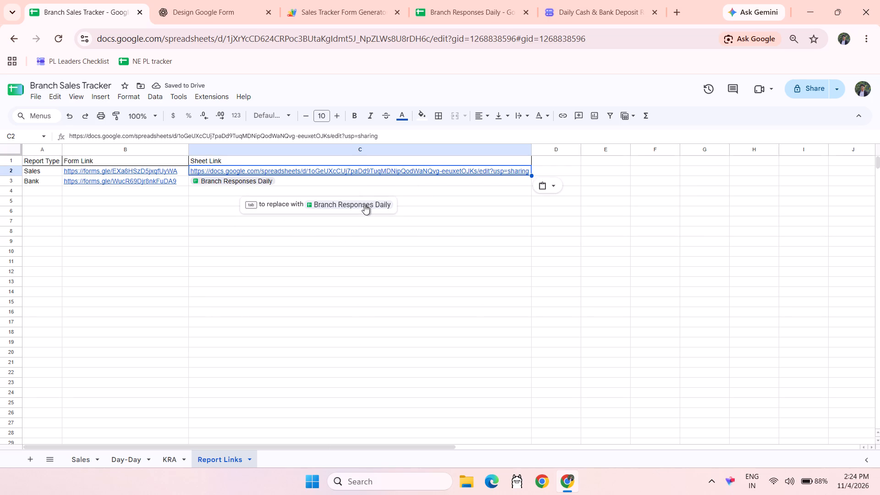
{"action": "left_click", "coordinate": [367, 267]}
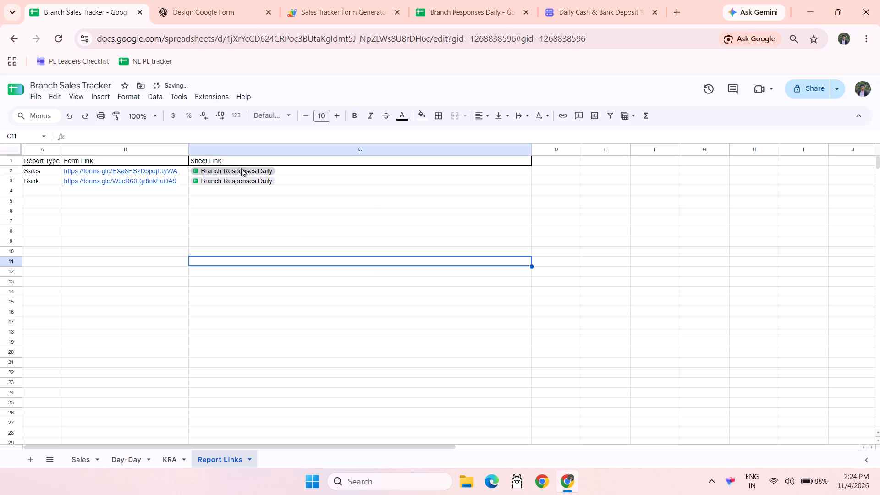
{"action": "left_click", "coordinate": [274, 280]}
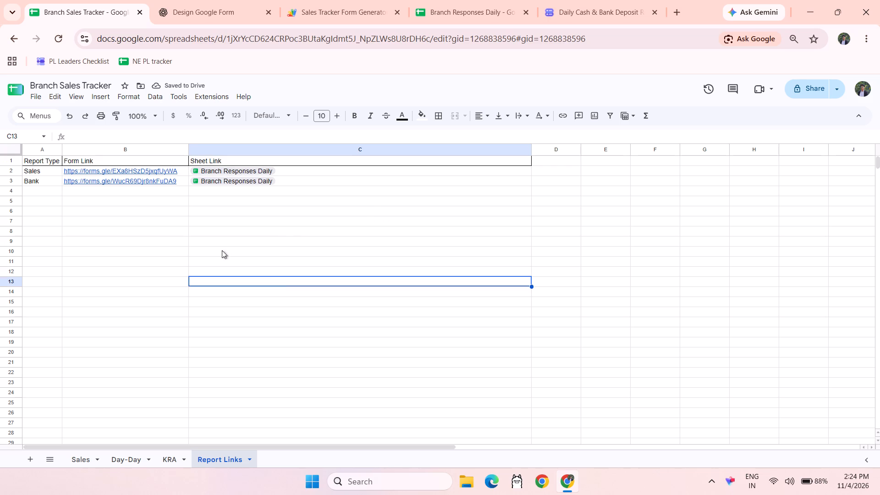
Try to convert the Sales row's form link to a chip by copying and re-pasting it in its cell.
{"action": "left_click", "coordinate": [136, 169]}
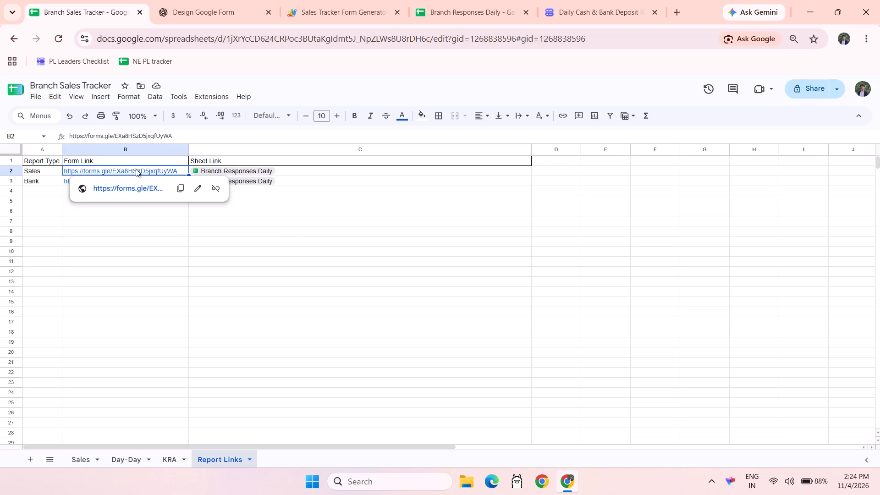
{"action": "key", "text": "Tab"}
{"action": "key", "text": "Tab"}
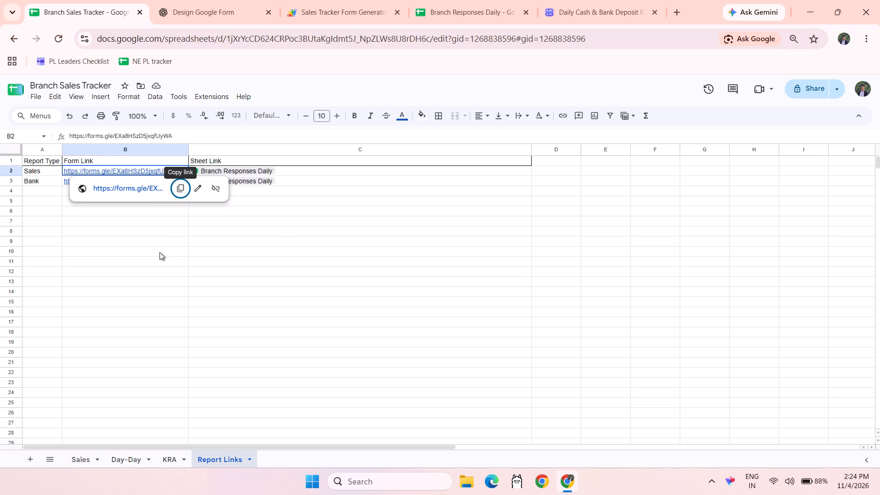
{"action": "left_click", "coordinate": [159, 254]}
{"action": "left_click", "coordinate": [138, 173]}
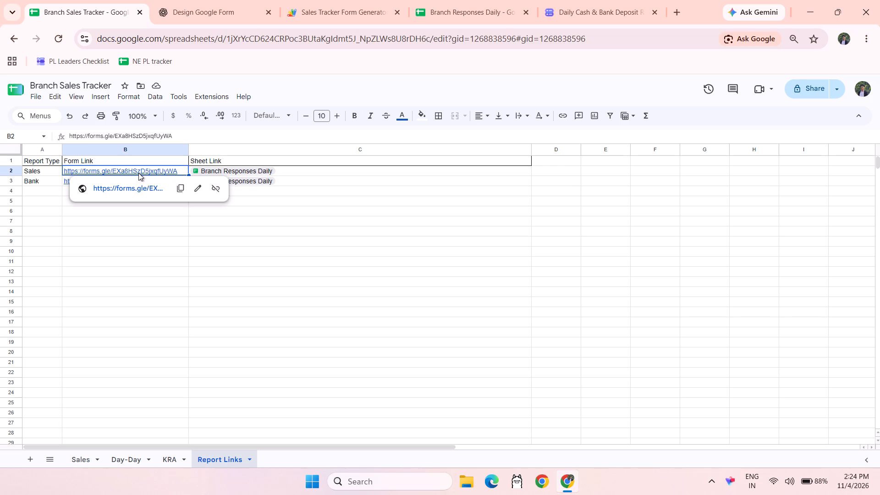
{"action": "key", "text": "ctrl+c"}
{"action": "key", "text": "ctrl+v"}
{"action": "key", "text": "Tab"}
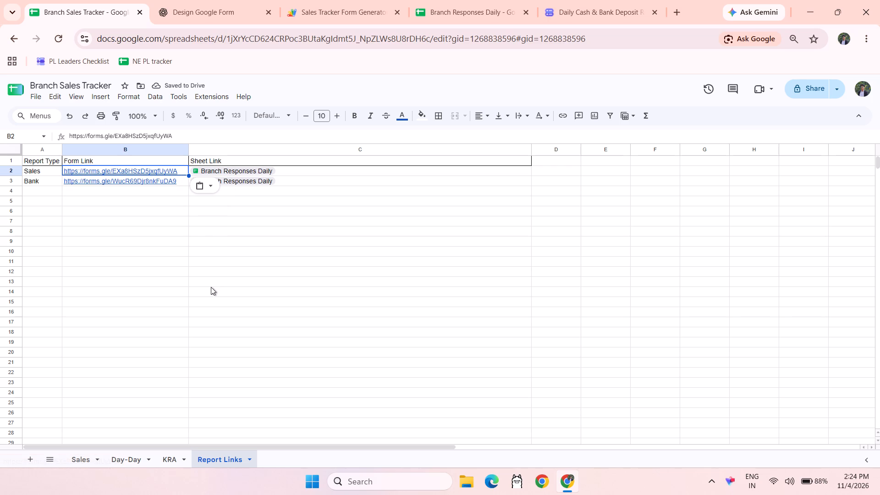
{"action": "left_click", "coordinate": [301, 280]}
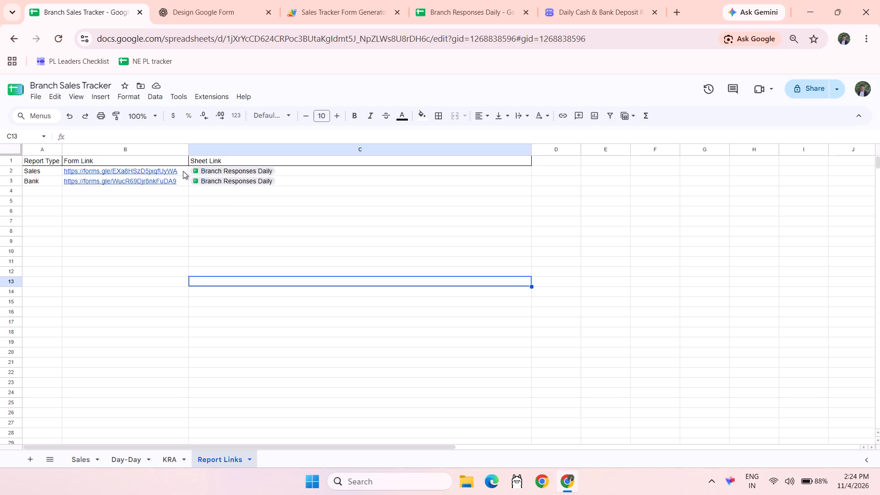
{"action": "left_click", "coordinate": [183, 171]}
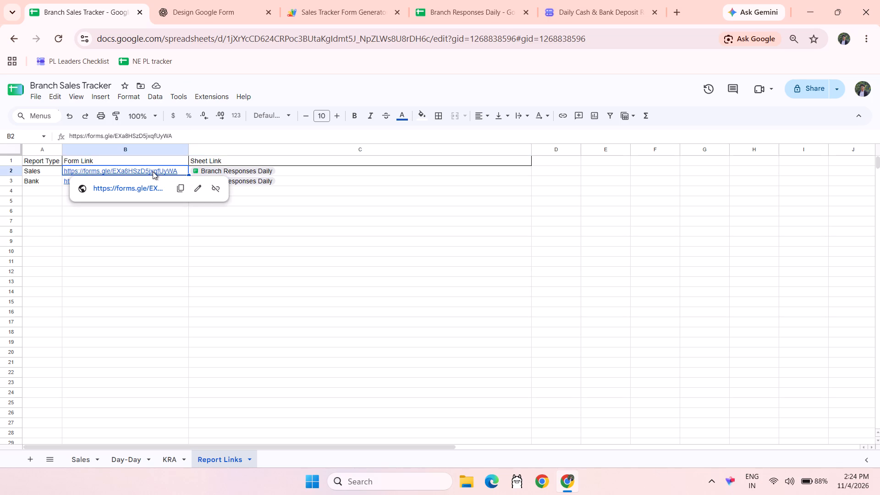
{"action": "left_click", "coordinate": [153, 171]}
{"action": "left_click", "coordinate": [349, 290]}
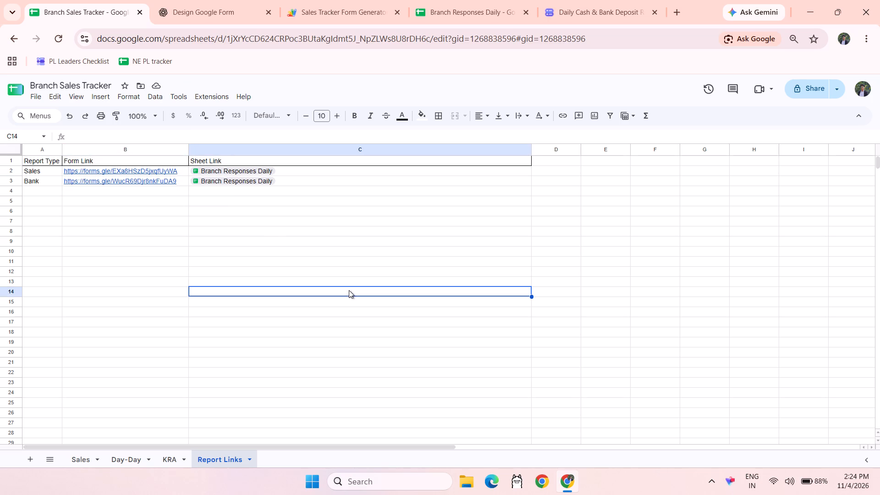
Close the Daily Cash & Bank Deposit Report and Branch Responses Daily pages, and switch to the Sales Tracker Form Generator project.
{"action": "left_click", "coordinate": [653, 14]}
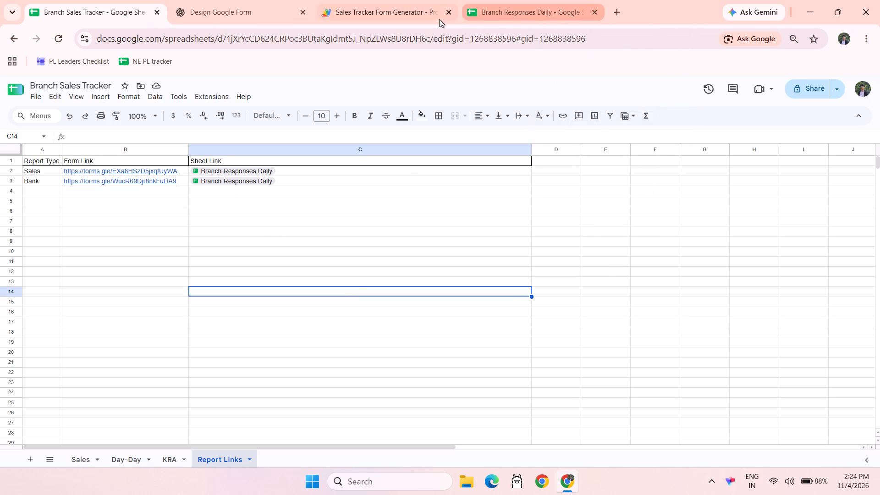
{"action": "left_click", "coordinate": [392, 10]}
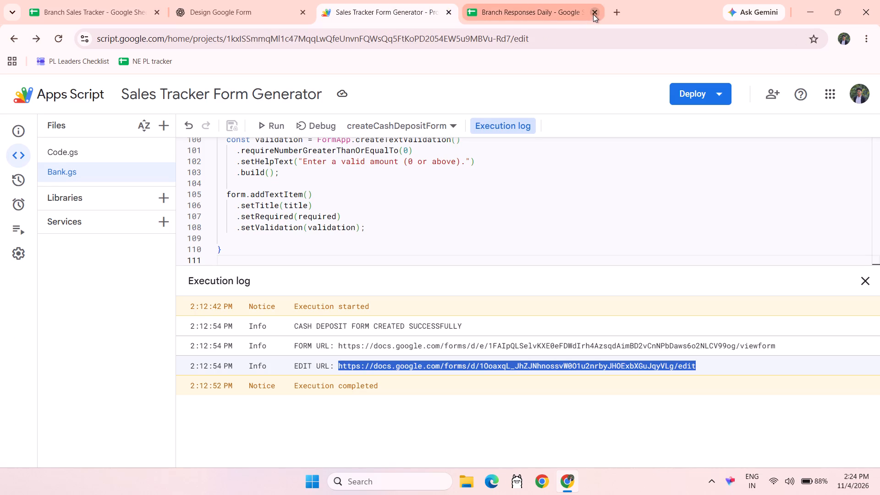
{"action": "left_click", "coordinate": [593, 14]}
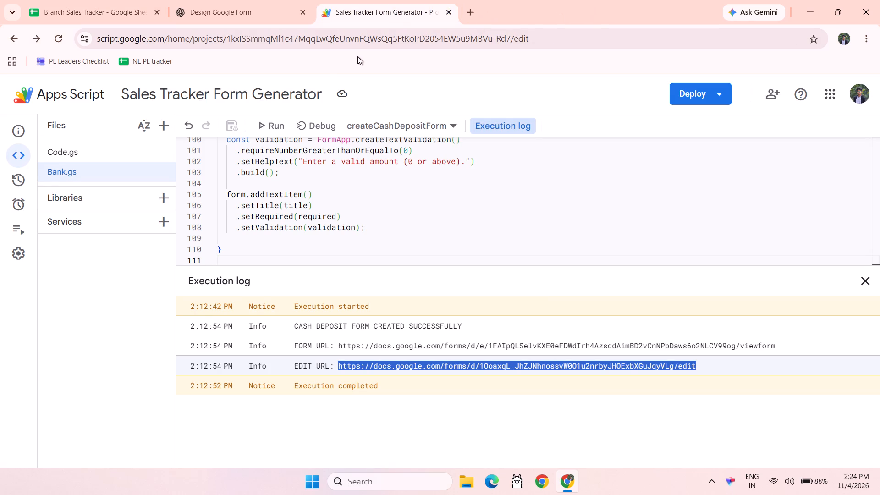
Add a new script file named "Central Bank And Sales" to the Sales Tracker Form Generator project.
{"action": "left_click", "coordinate": [166, 126]}
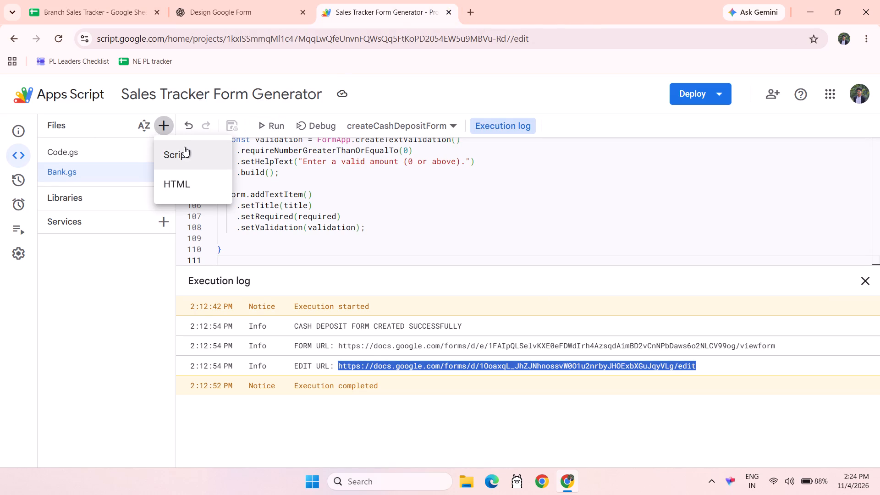
{"action": "left_click", "coordinate": [185, 147]}
{"action": "type", "text": "Central Bank A"}
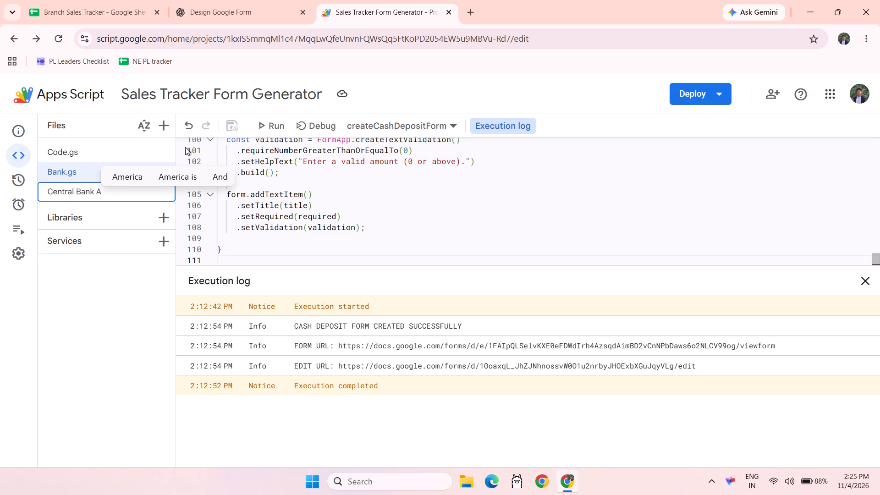
{"action": "type", "text": "nd AS"}
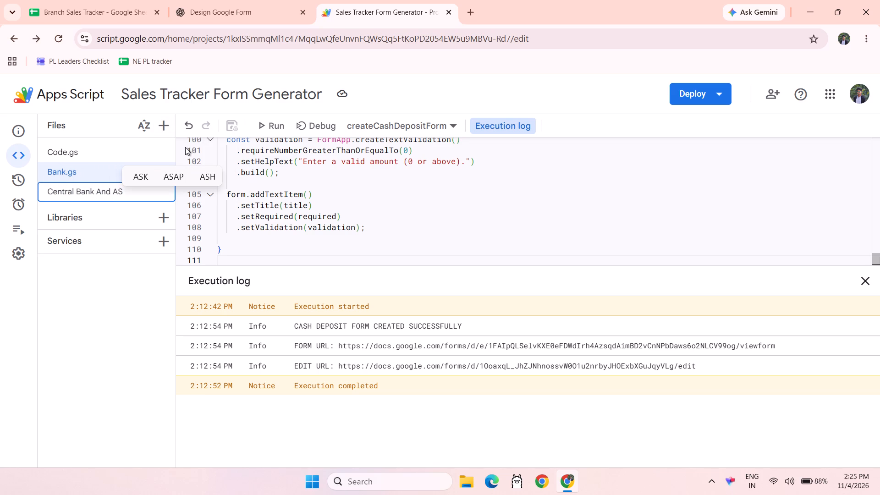
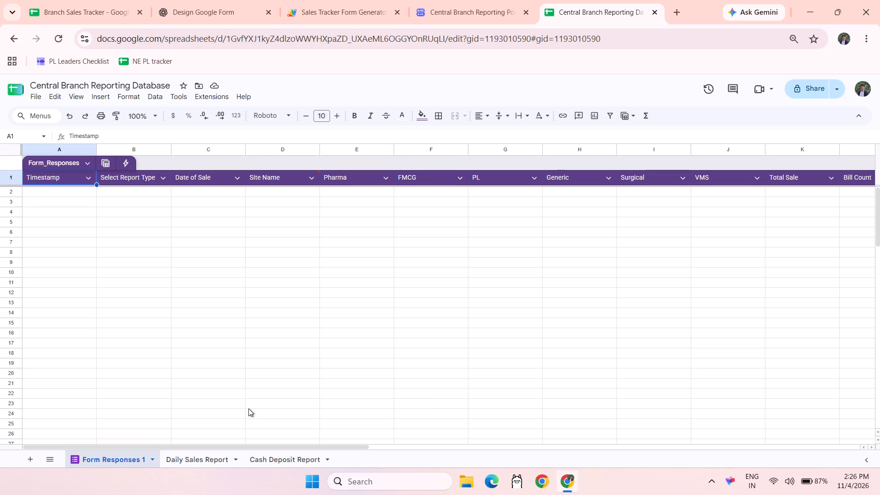
Auto-fit all column widths on the Daily Sales Report sheet to their headers.
{"action": "left_click", "coordinate": [204, 456]}
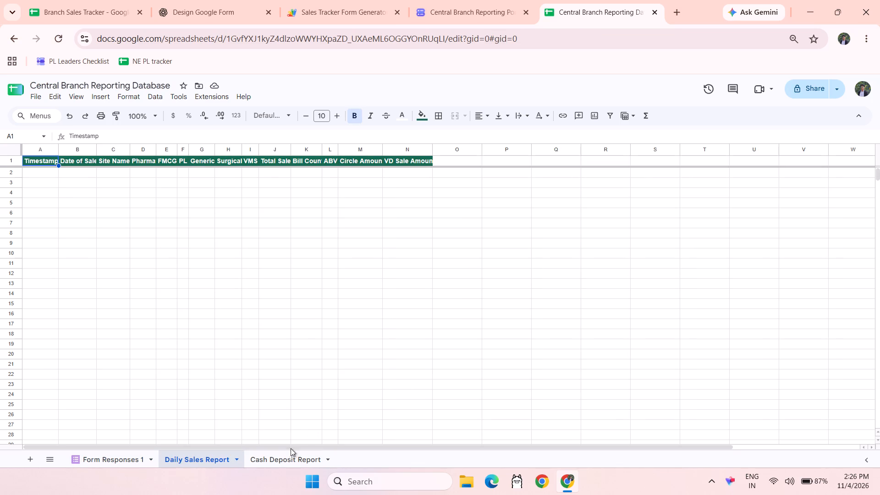
{"action": "left_click", "coordinate": [13, 150]}
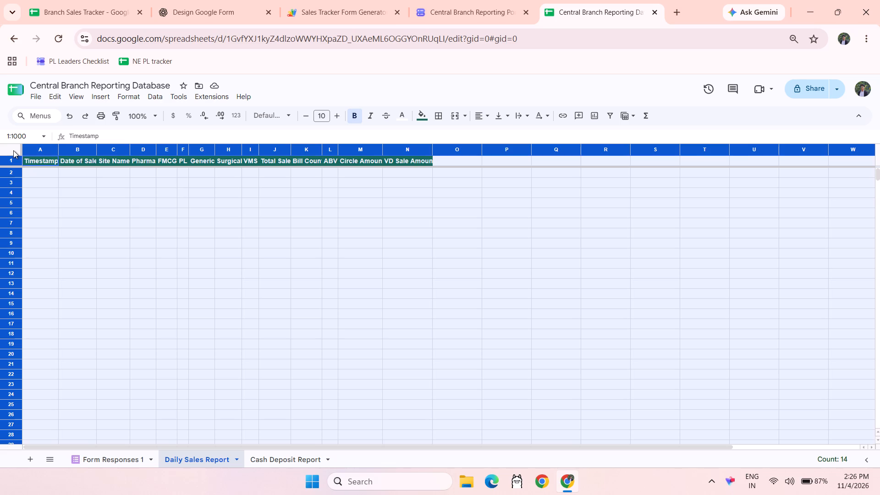
{"action": "double_click", "coordinate": [59, 148]}
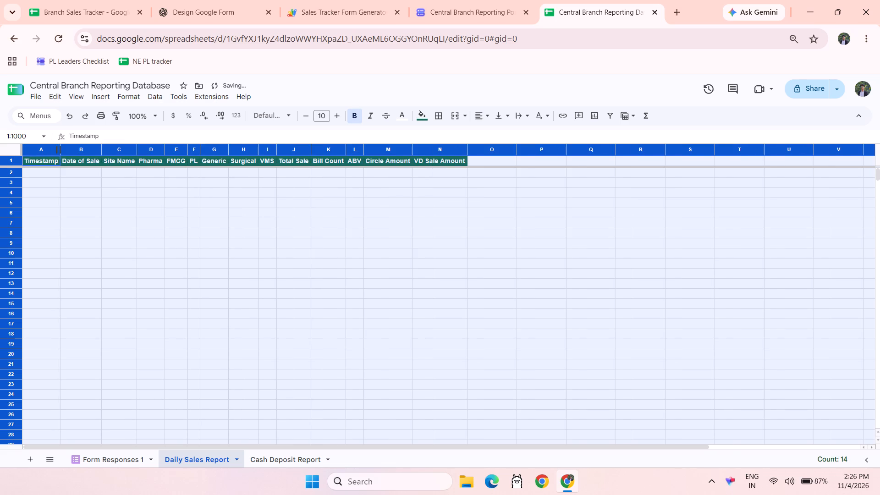
{"action": "left_click", "coordinate": [90, 301]}
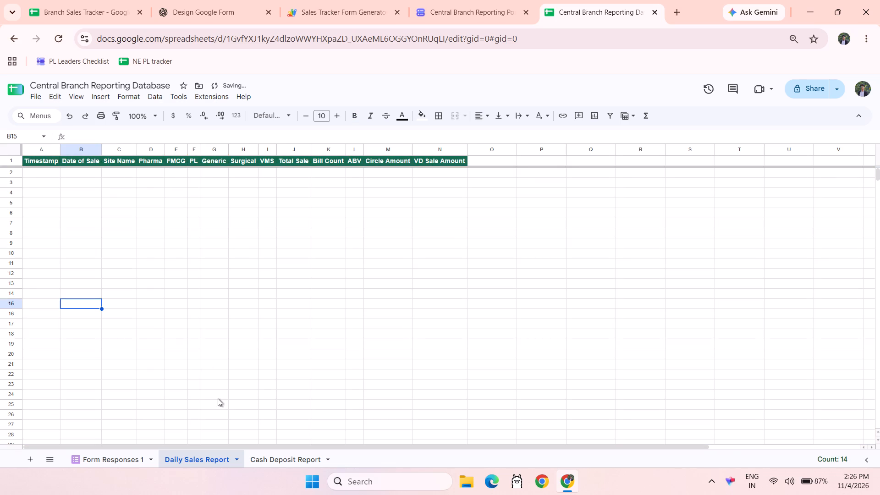
Auto-fit all column widths on the Cash Deposit Report sheet to their headers.
{"action": "left_click", "coordinate": [280, 459]}
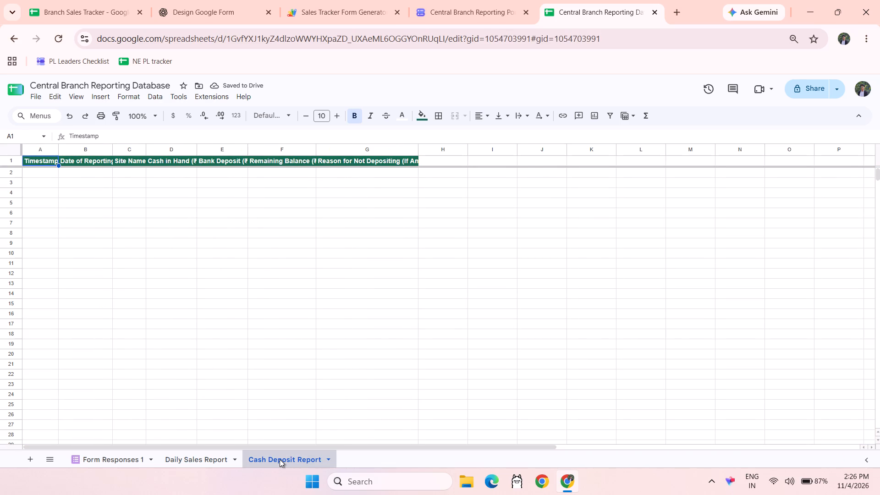
{"action": "left_click", "coordinate": [8, 149]}
{"action": "double_click", "coordinate": [59, 149]}
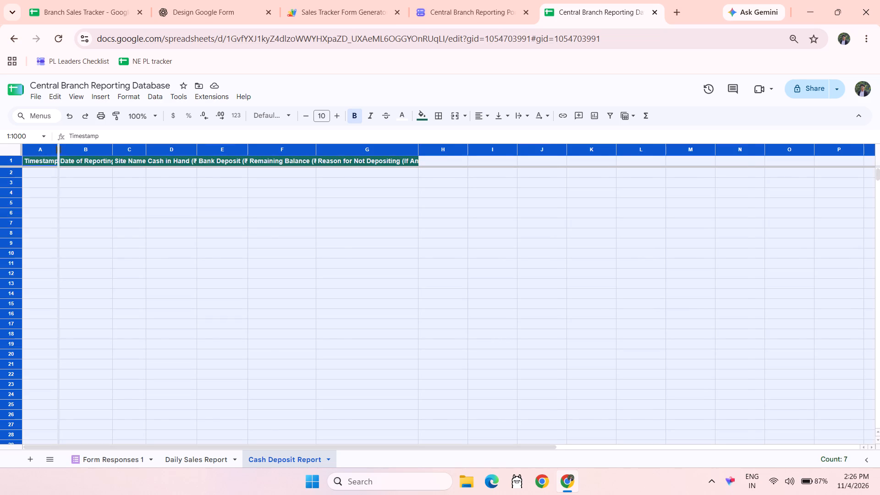
{"action": "left_click", "coordinate": [165, 387]}
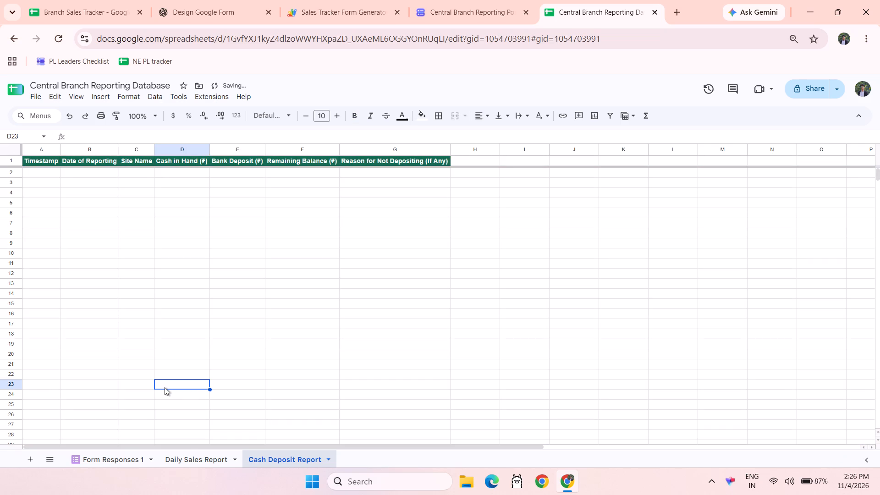
Examine the column headers across the Form Responses 1 sheet.
{"action": "left_click", "coordinate": [111, 454]}
{"action": "scroll", "coordinate": [342, 302], "scroll_direction": "left", "scroll_amount": 14}
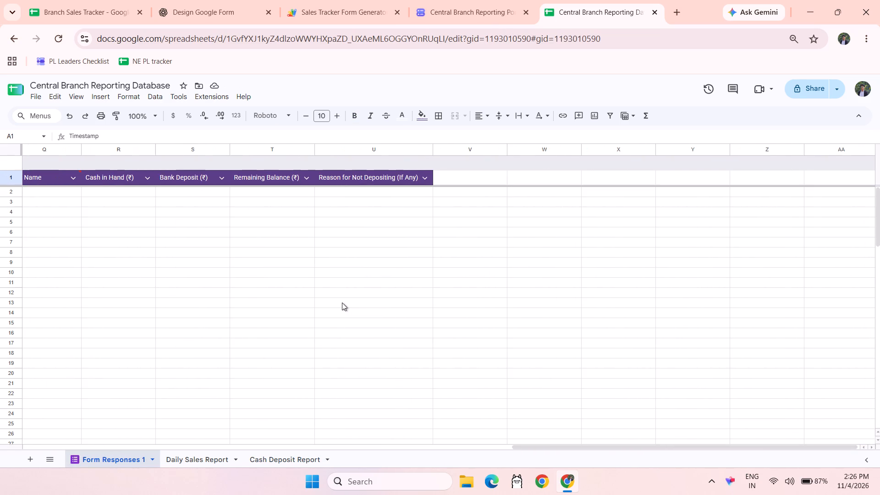
{"action": "scroll", "coordinate": [342, 302], "scroll_direction": "right", "scroll_amount": 2}
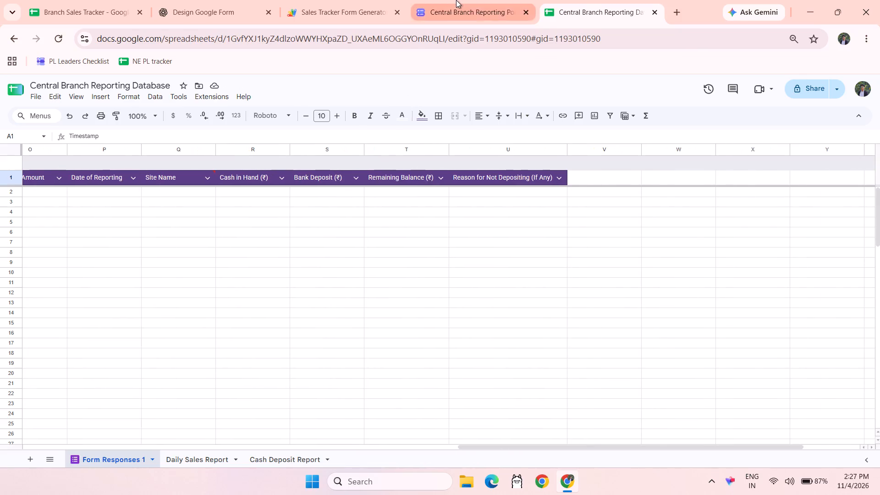
Switch to the live Central Branch Reporting Portal form.
{"action": "left_click", "coordinate": [456, 0]}
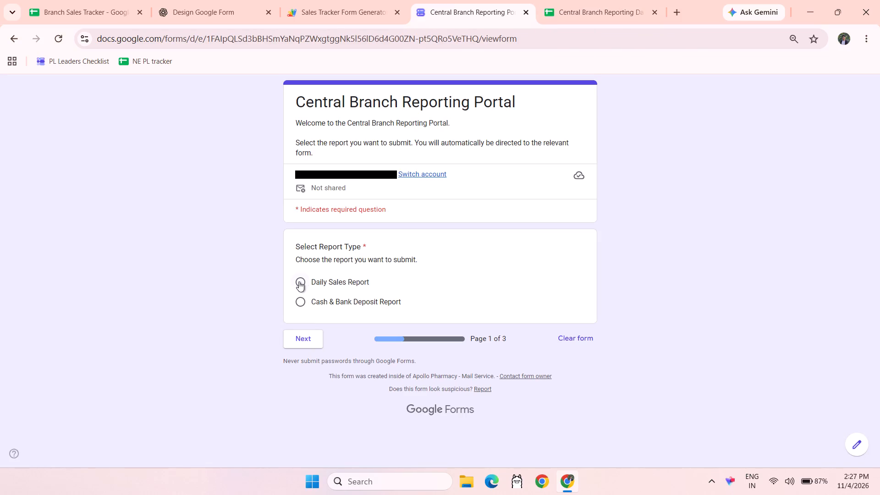
Choose Daily Sales Report as the report type in the Central Branch Reporting Portal form.
{"action": "left_click", "coordinate": [299, 281]}
{"action": "left_click", "coordinate": [728, 260]}
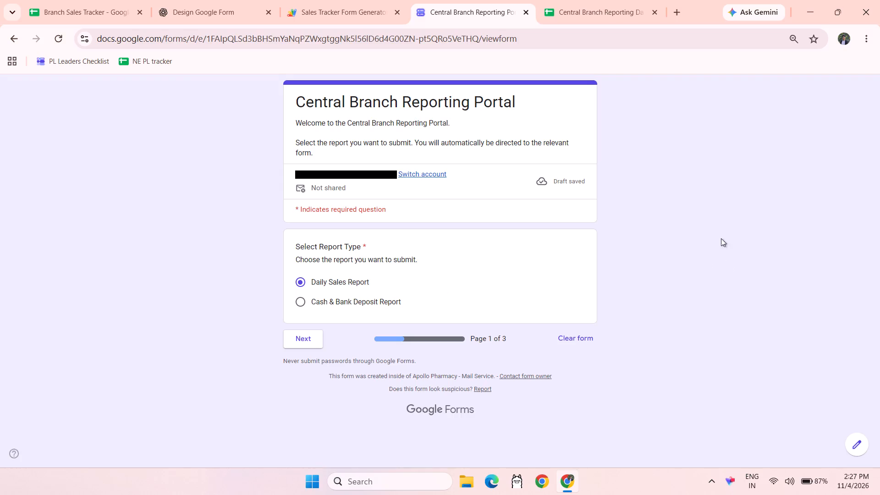
Copy the web link of the live Central Branch Reporting Portal form.
{"action": "left_click", "coordinate": [651, 44]}
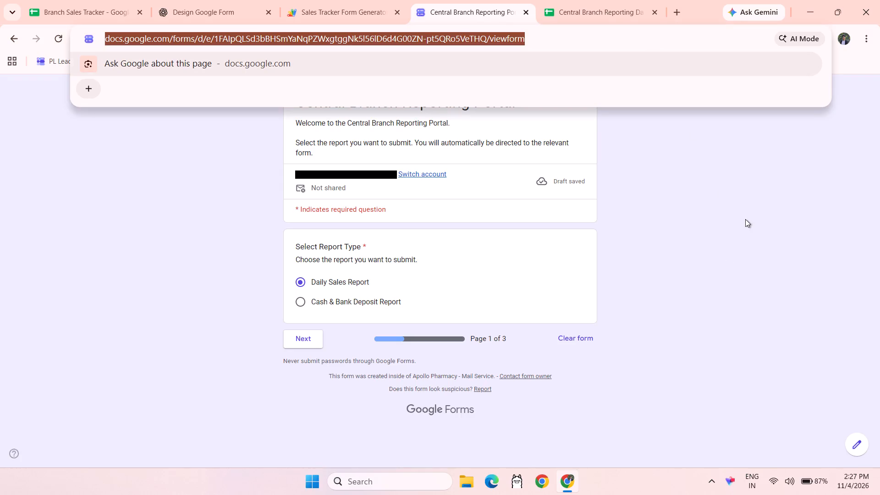
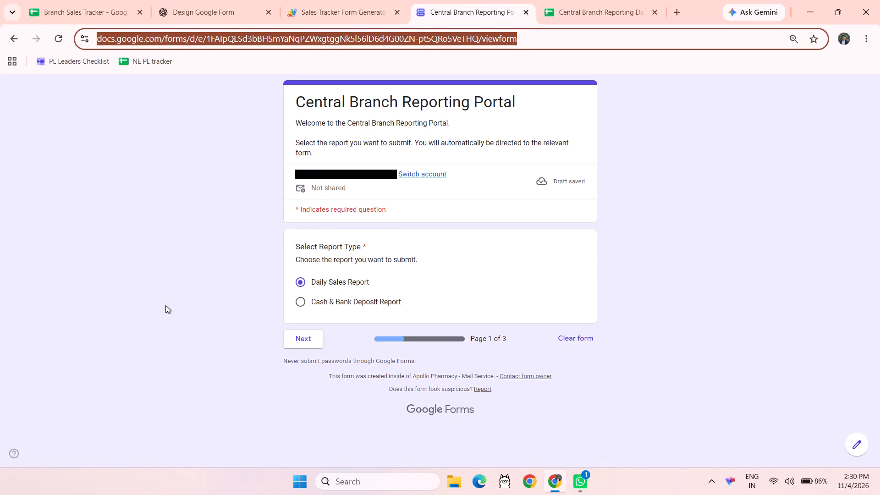
Switch back to the Central Branch Reporting Database spreadsheet.
{"action": "left_click", "coordinate": [592, 0]}
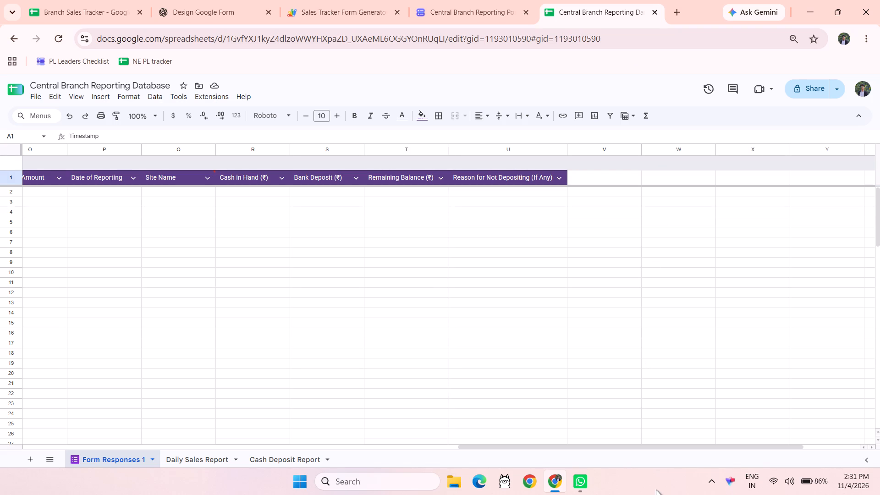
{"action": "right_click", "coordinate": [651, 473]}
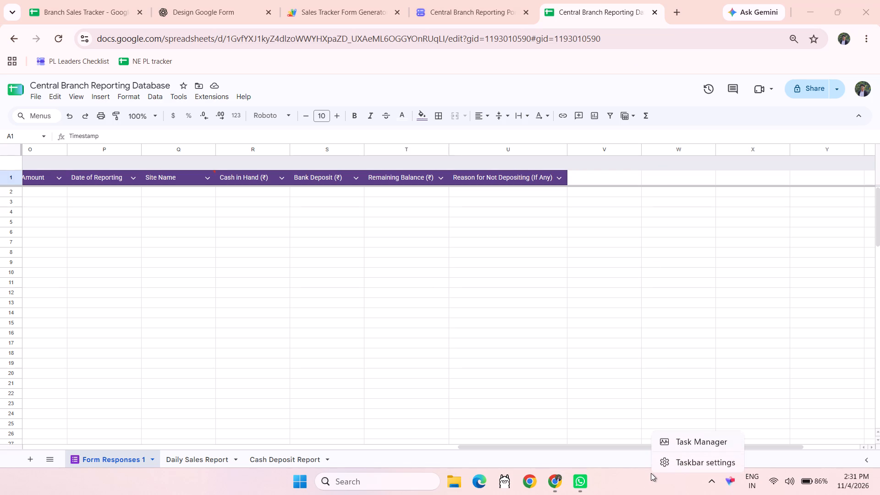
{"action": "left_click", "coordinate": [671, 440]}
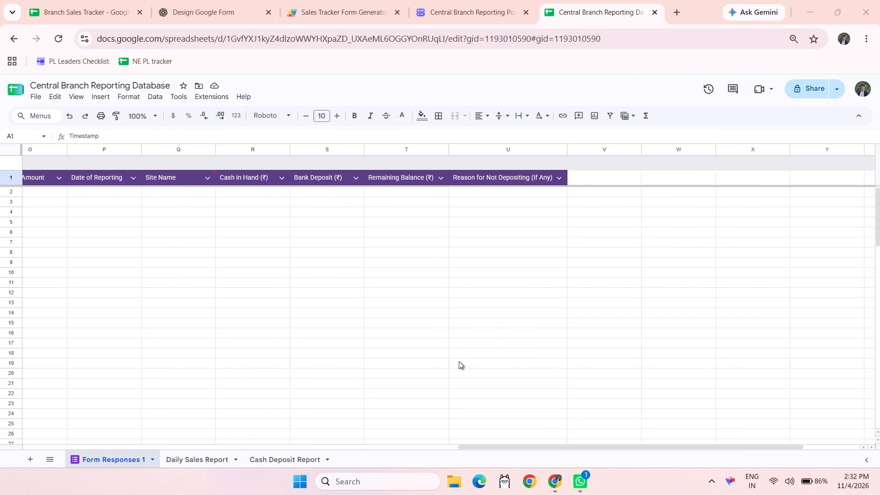
Switch to the desktop and launch the Kuro application.
{"action": "key", "text": "super+d"}
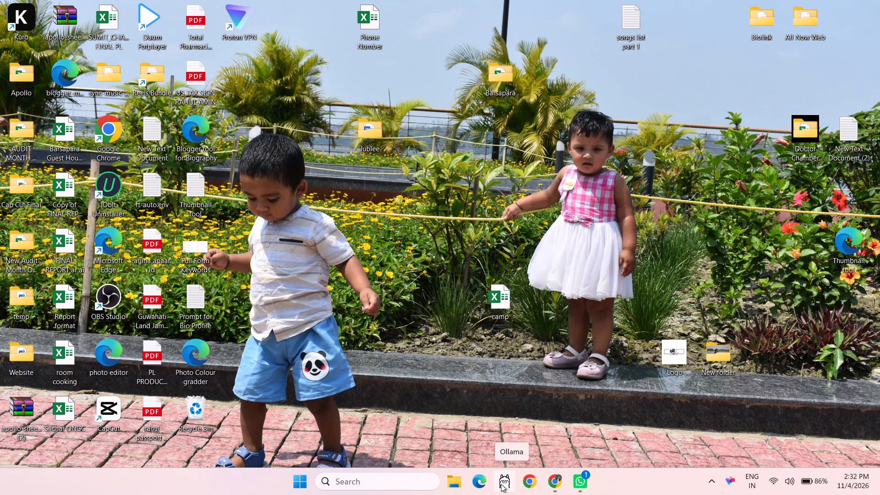
{"action": "double_click", "coordinate": [22, 14]}
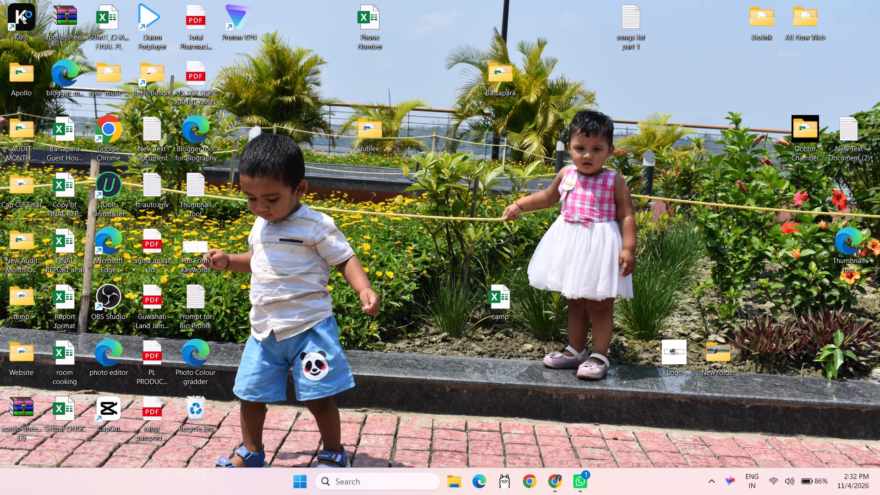
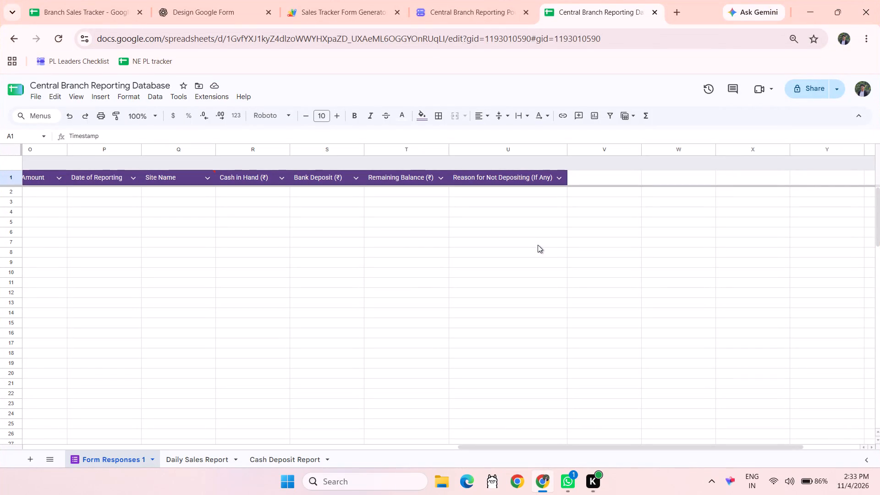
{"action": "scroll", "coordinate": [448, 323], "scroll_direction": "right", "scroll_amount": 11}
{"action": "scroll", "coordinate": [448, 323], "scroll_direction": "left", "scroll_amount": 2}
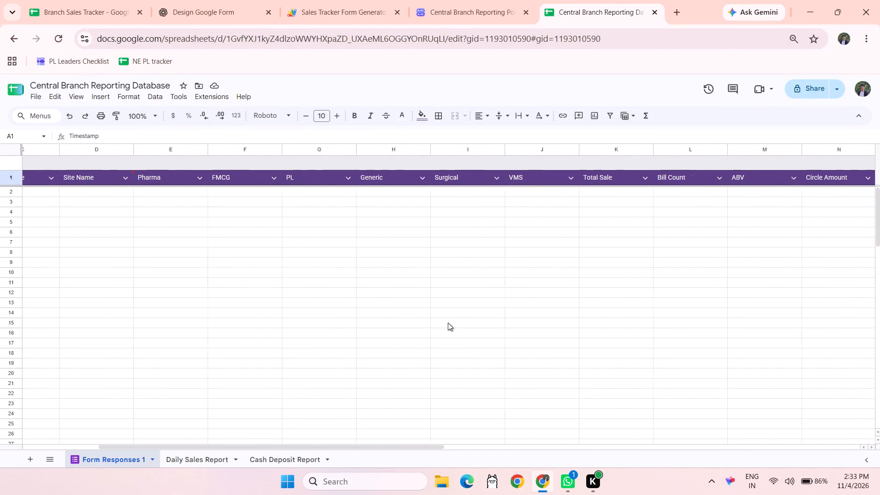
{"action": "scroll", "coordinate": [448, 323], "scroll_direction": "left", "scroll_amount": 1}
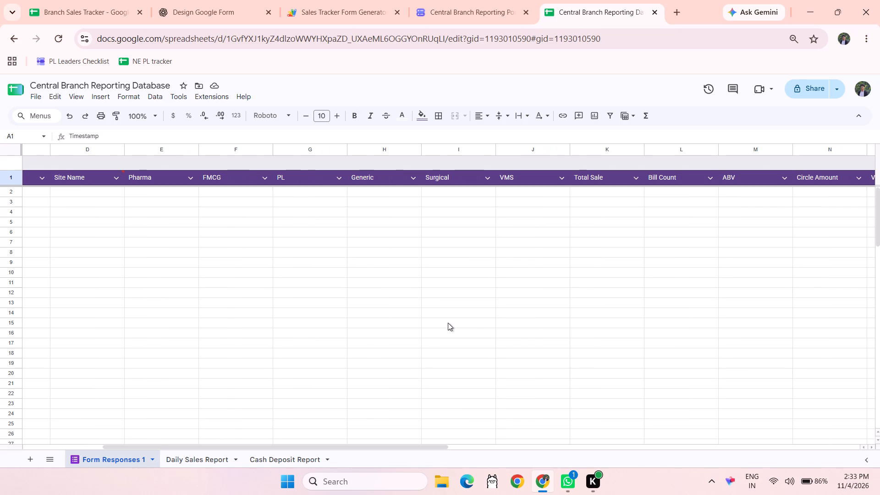
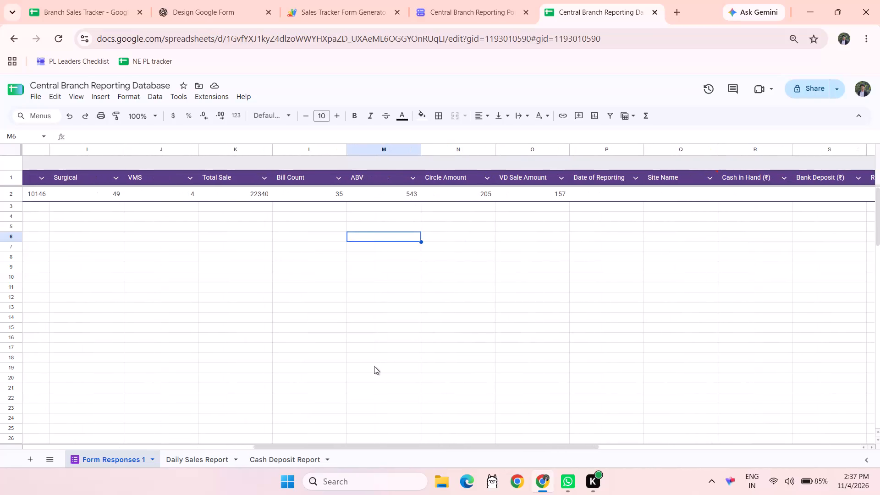
On the Daily Sales Report sheet, auto-fit the widths of all columns to their contents.
{"action": "left_click", "coordinate": [183, 465]}
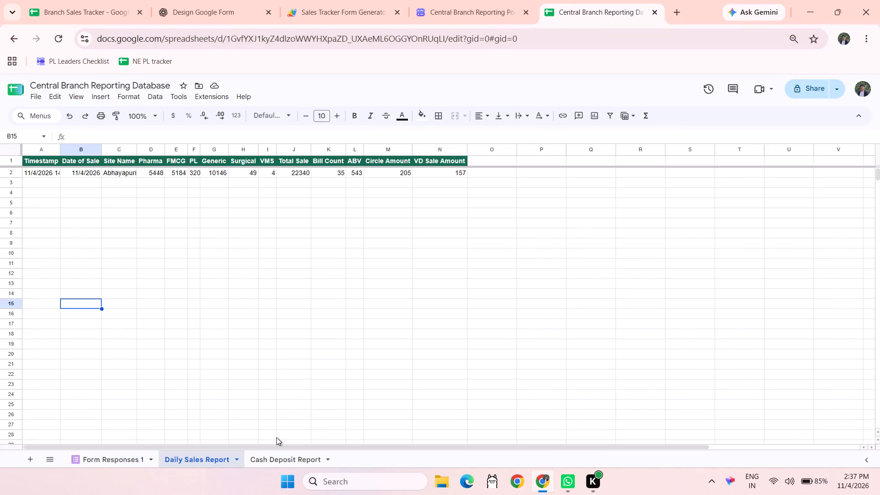
{"action": "left_click", "coordinate": [264, 453]}
{"action": "left_click", "coordinate": [203, 462]}
{"action": "scroll", "coordinate": [273, 411], "scroll_direction": "right", "scroll_amount": 2}
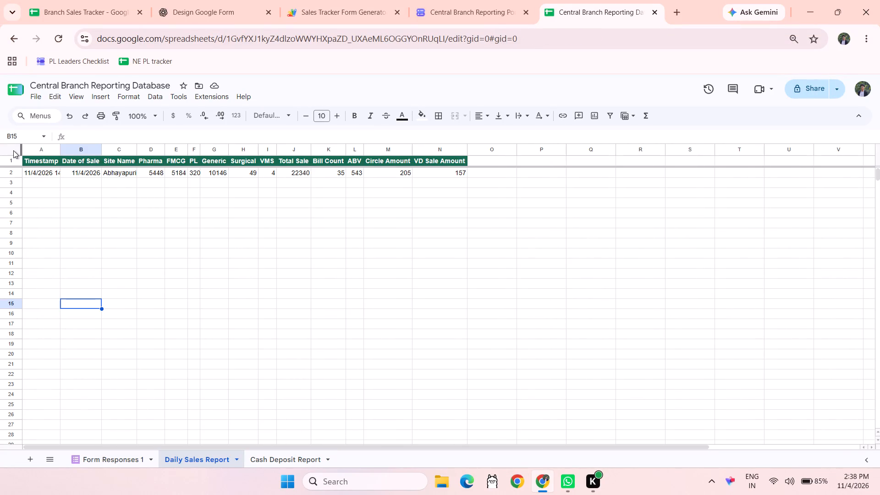
{"action": "left_click", "coordinate": [13, 150]}
{"action": "double_click", "coordinate": [59, 148]}
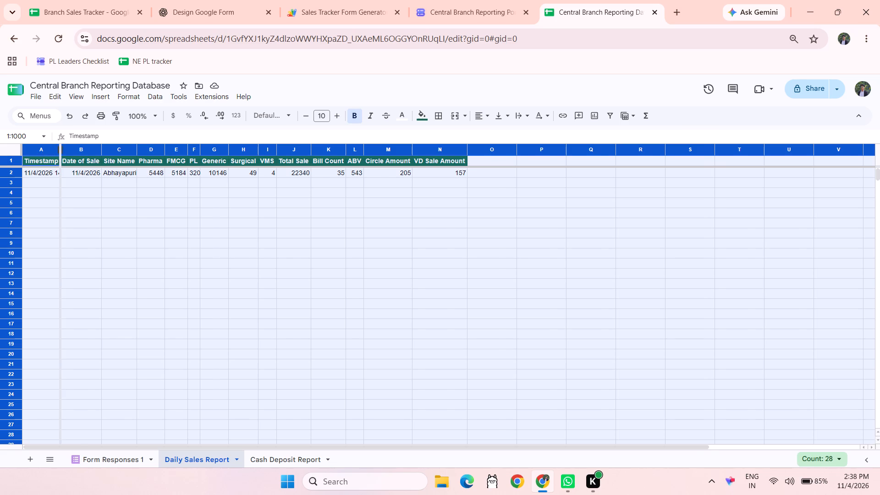
{"action": "left_click", "coordinate": [145, 292]}
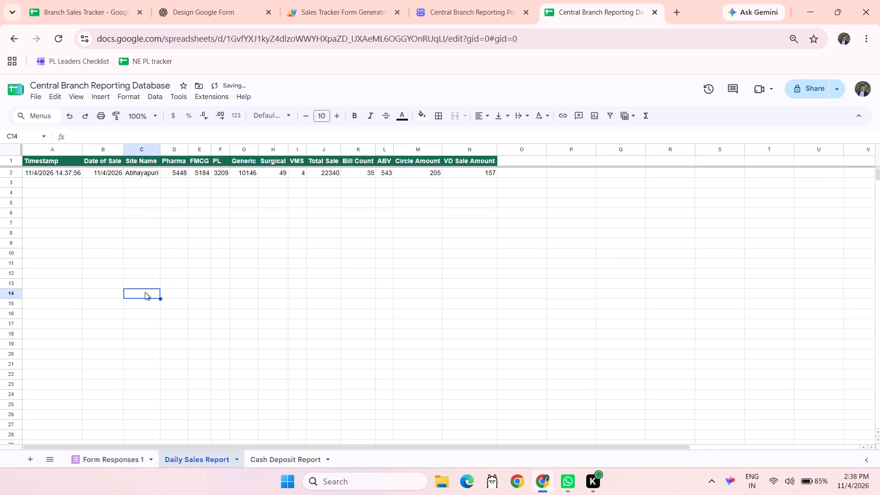
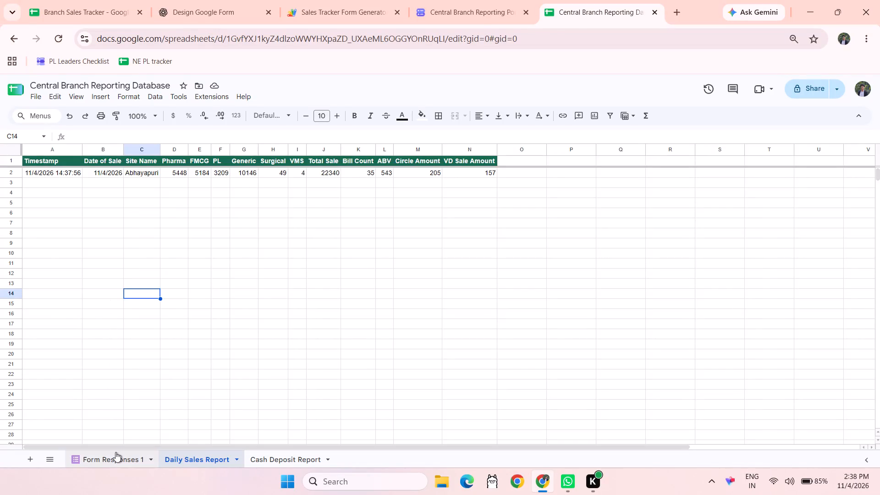
Compare the Form Responses 1, Daily Sales Report and Cash Deposit Report sheets to check how the submitted responses are recorded.
{"action": "left_click", "coordinate": [115, 452]}
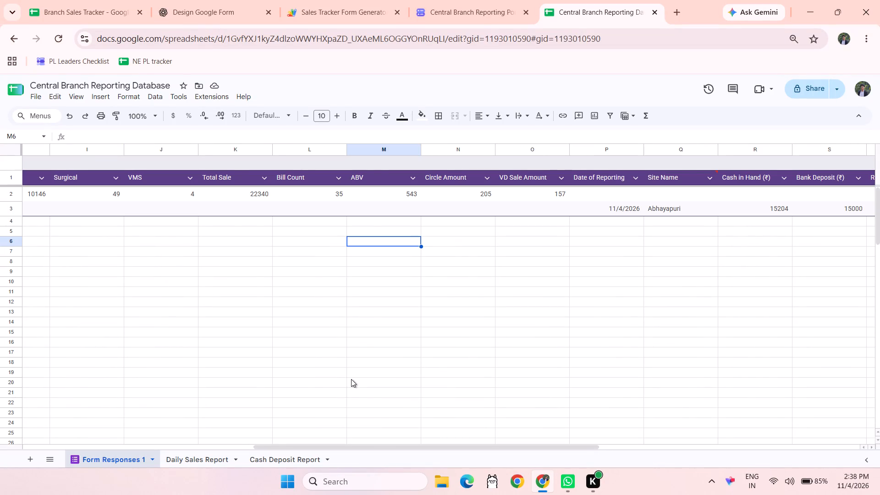
{"action": "scroll", "coordinate": [351, 379], "scroll_direction": "right", "scroll_amount": 7}
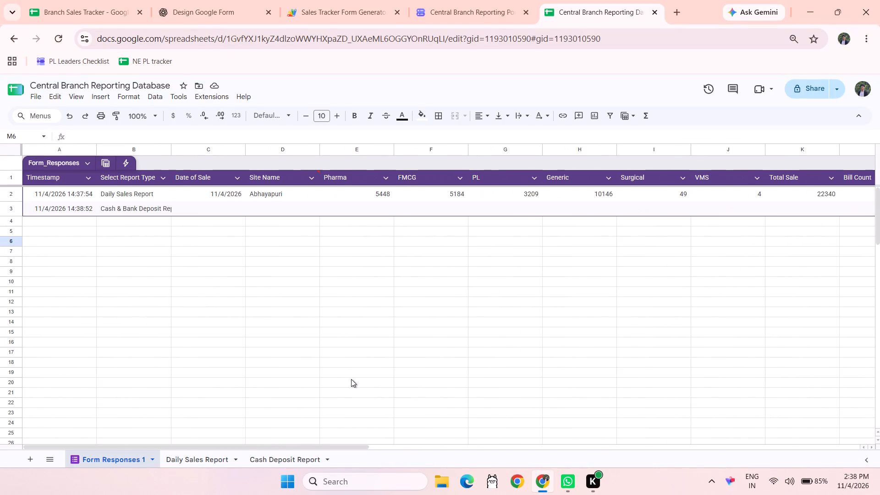
{"action": "scroll", "coordinate": [351, 379], "scroll_direction": "left", "scroll_amount": 11}
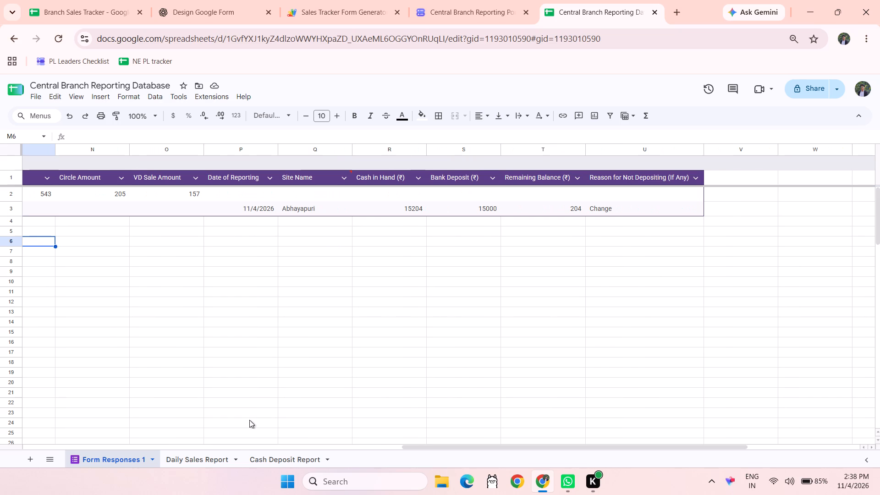
{"action": "left_click", "coordinate": [204, 461]}
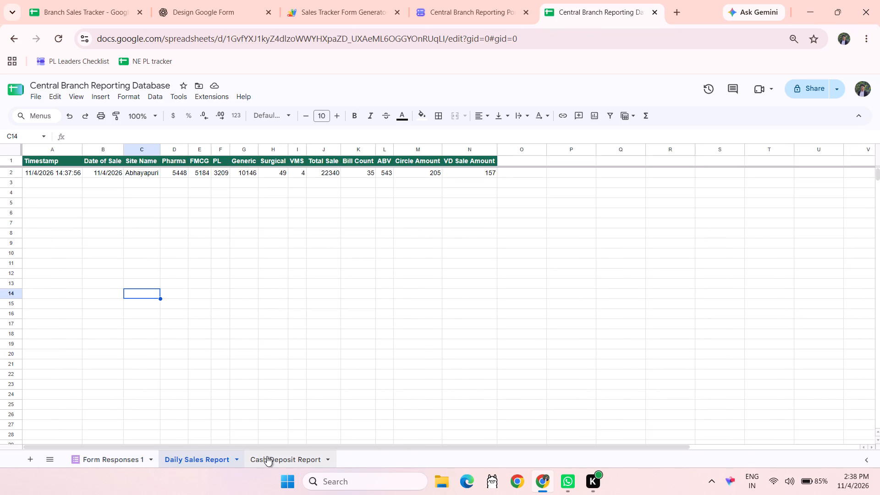
{"action": "left_click", "coordinate": [266, 457]}
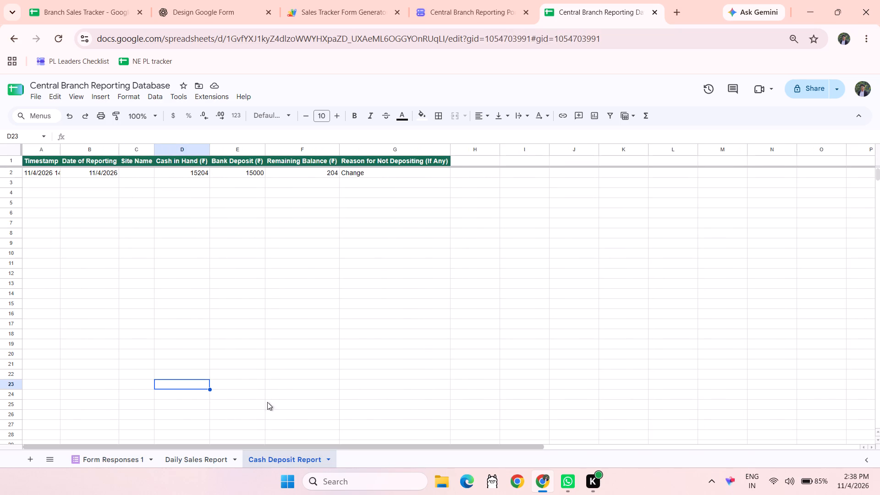
{"action": "scroll", "coordinate": [271, 385], "scroll_direction": "right", "scroll_amount": 4}
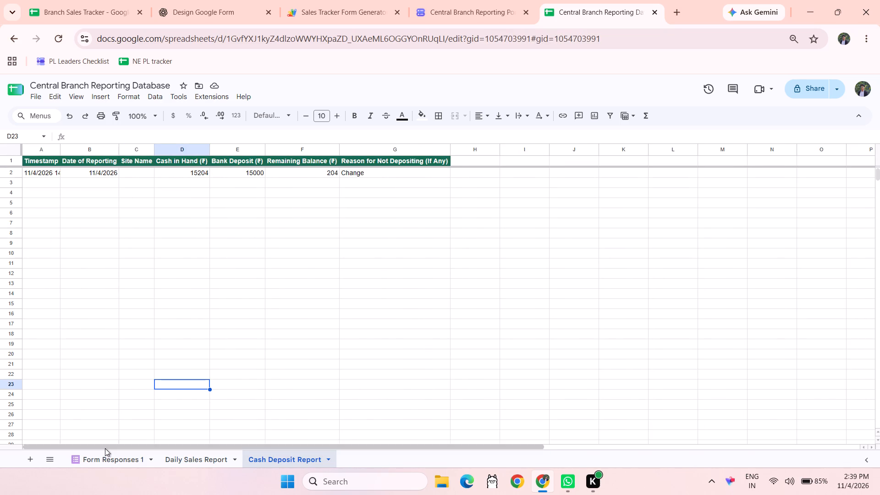
{"action": "left_click", "coordinate": [102, 458]}
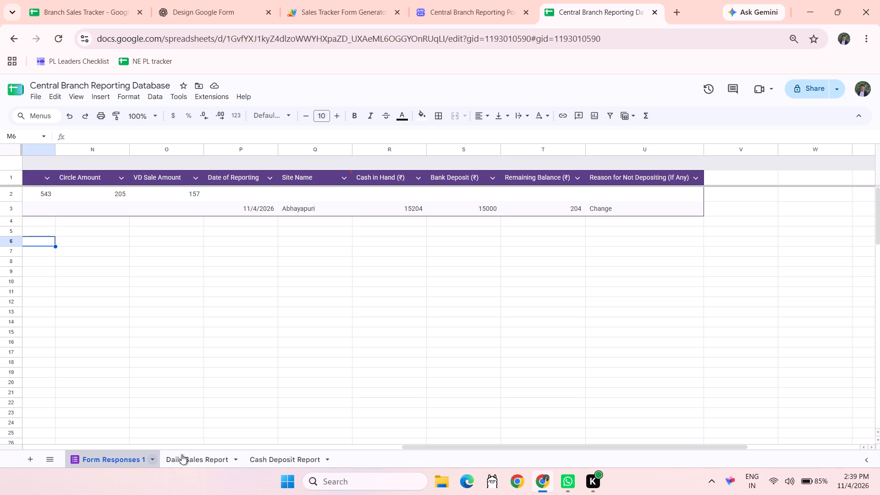
{"action": "left_click", "coordinate": [188, 459]}
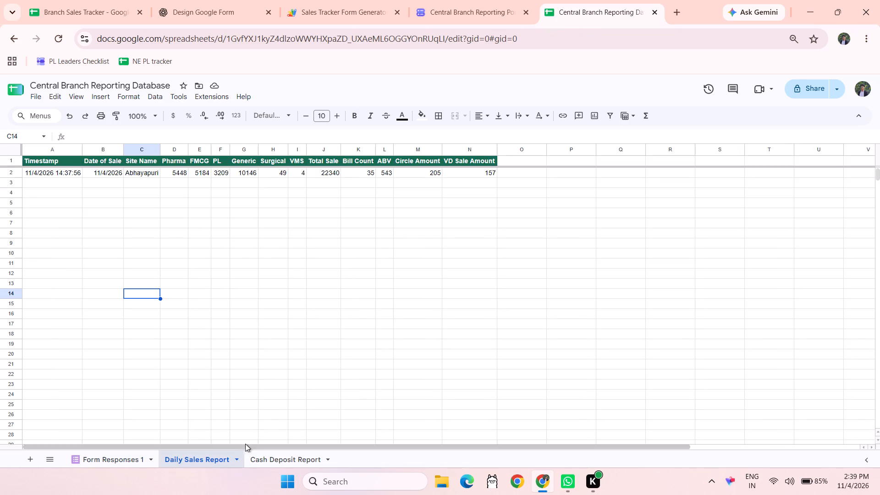
{"action": "left_click", "coordinate": [267, 454]}
{"action": "left_click", "coordinate": [202, 464]}
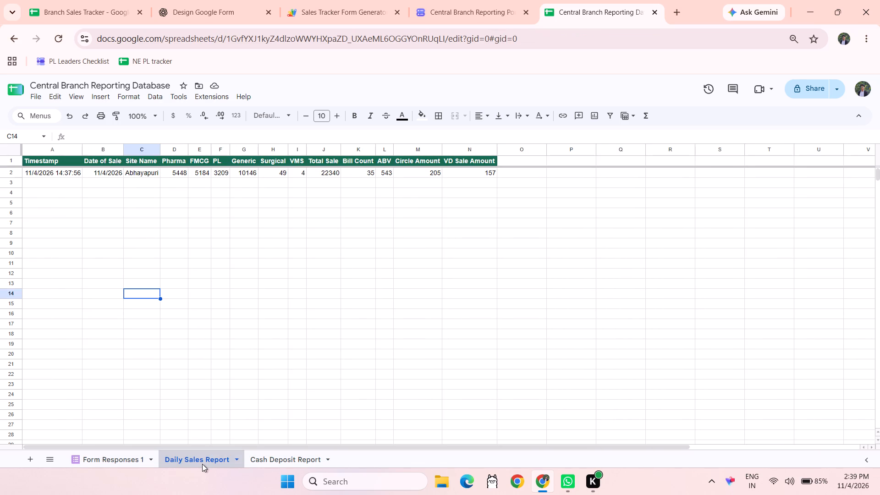
{"action": "left_click", "coordinate": [135, 457]}
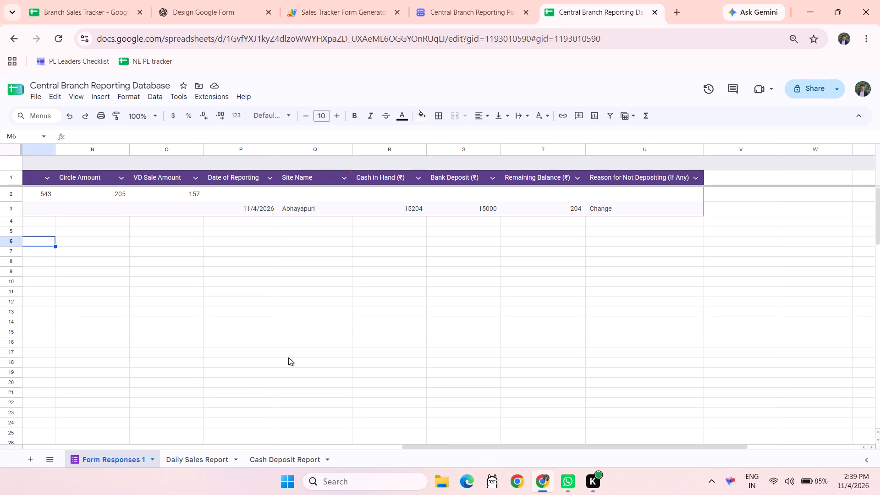
{"action": "left_click", "coordinate": [375, 326]}
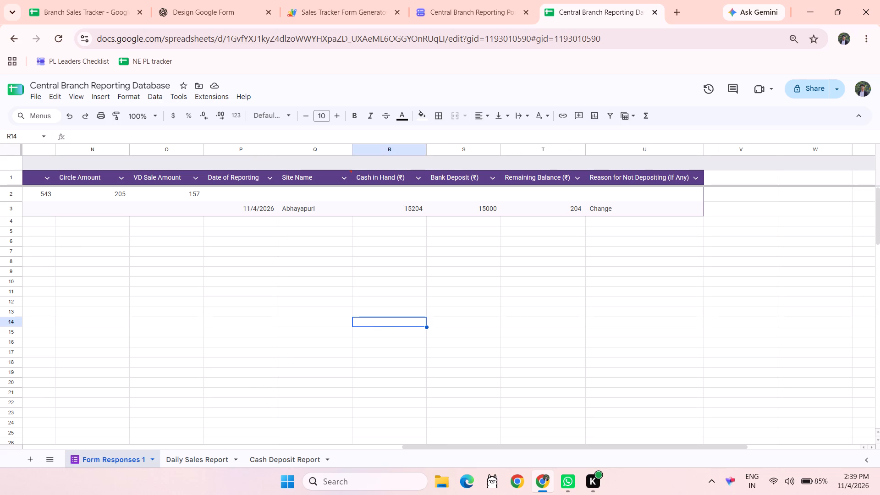
{"action": "left_click", "coordinate": [286, 328]}
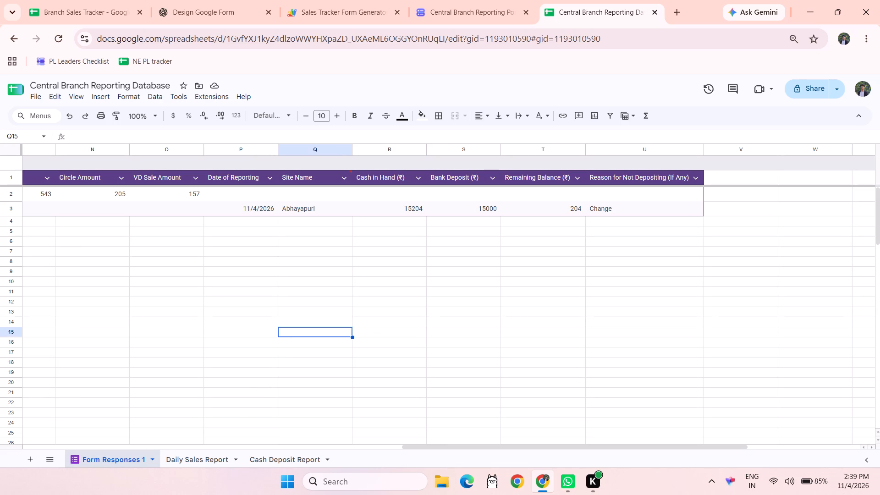
{"action": "left_click", "coordinate": [192, 456]}
{"action": "left_click", "coordinate": [279, 457]}
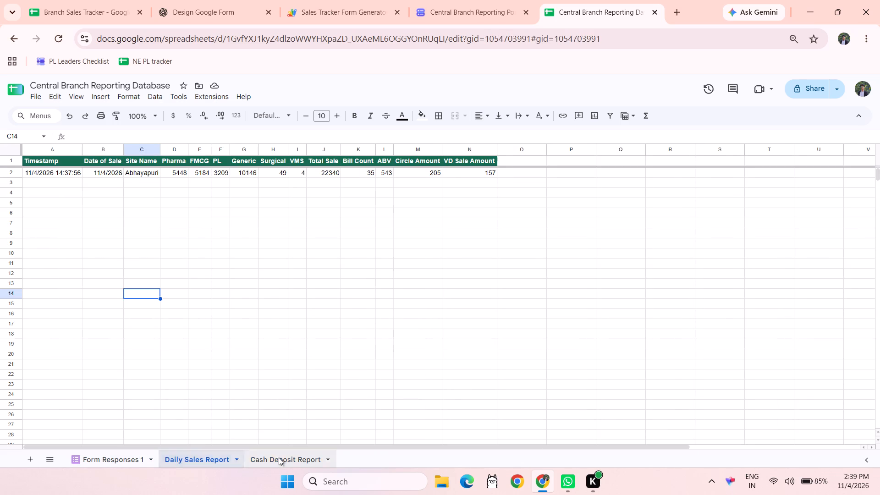
{"action": "left_click", "coordinate": [377, 366]}
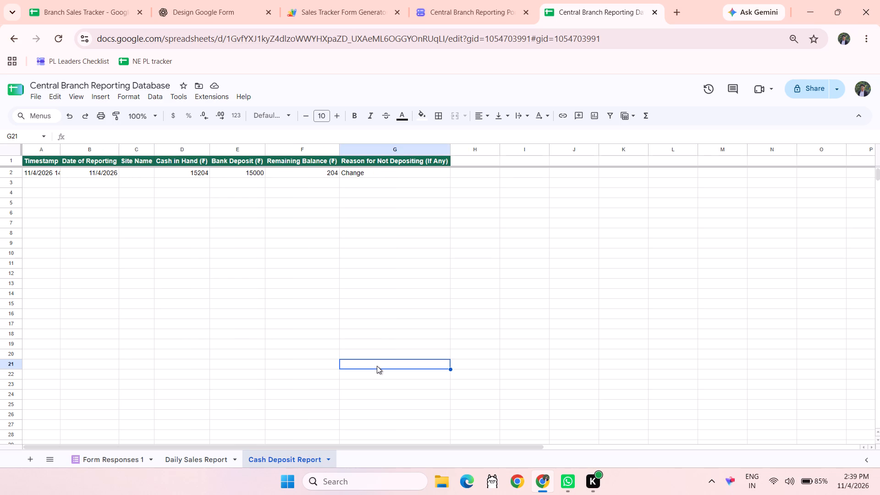
{"action": "scroll", "coordinate": [161, 235], "scroll_direction": "up", "scroll_amount": 4}
Widen the Site Name column on the Cash Deposit Report sheet to roughly double its width.
{"action": "scroll", "coordinate": [161, 235], "scroll_direction": "right", "scroll_amount": 1}
{"action": "left_click", "coordinate": [141, 178]}
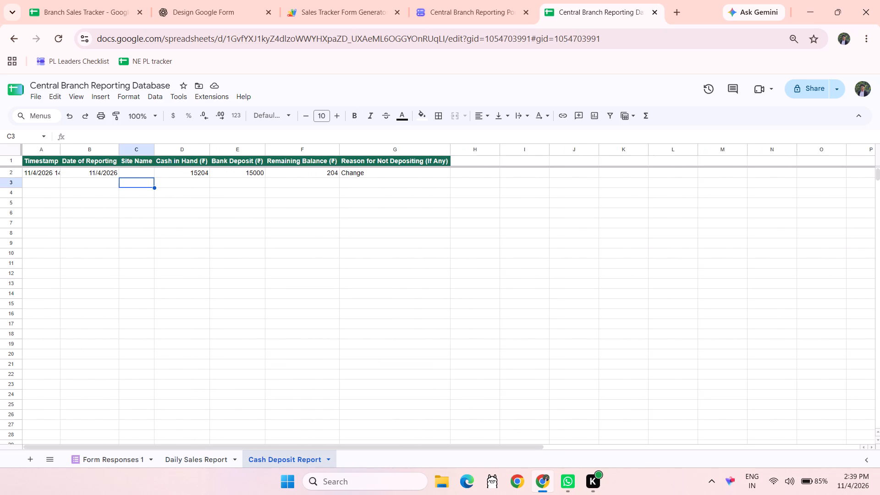
{"action": "left_click", "coordinate": [136, 171]}
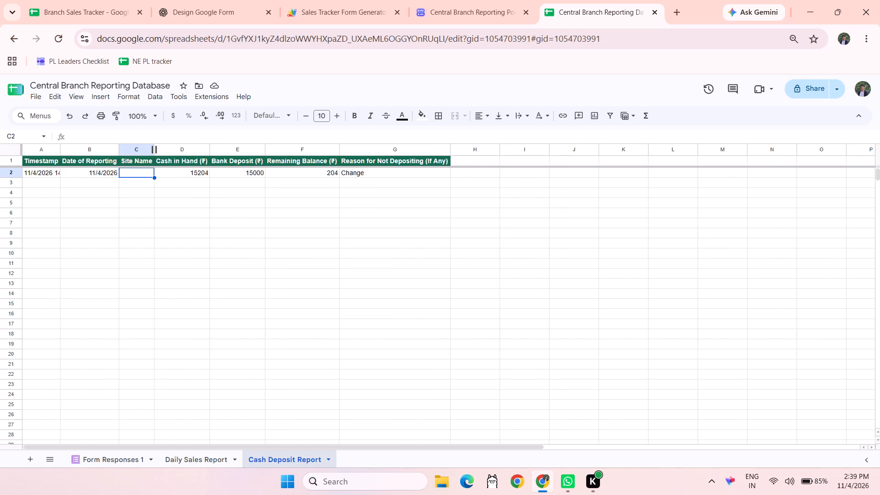
{"action": "left_click_drag", "start_coordinate": [154, 150], "coordinate": [196, 151]}
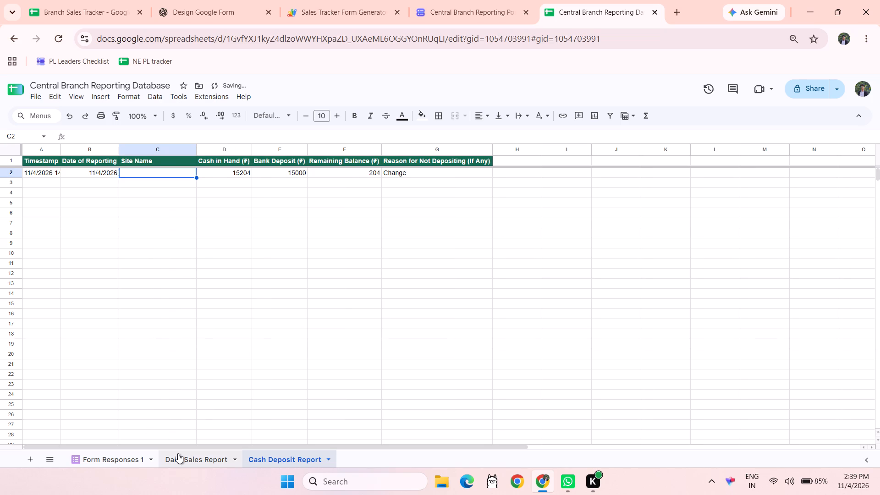
{"action": "left_click", "coordinate": [179, 456]}
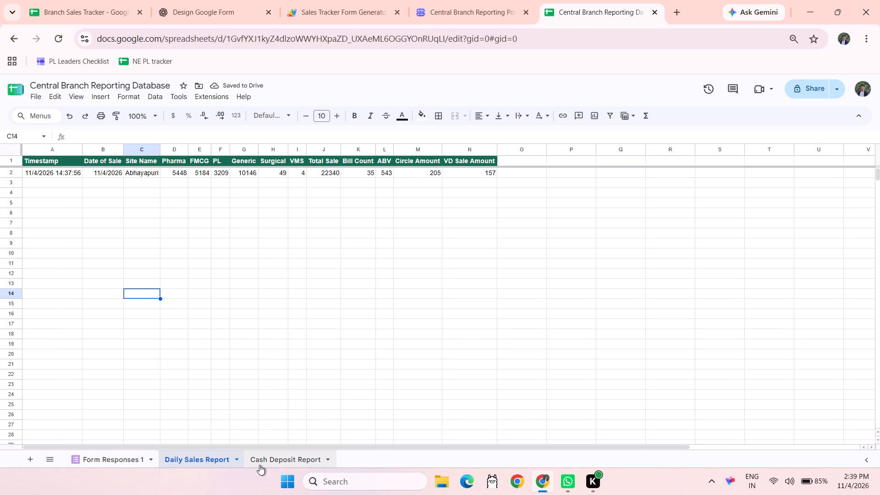
{"action": "left_click", "coordinate": [268, 460]}
{"action": "left_click", "coordinate": [243, 315]}
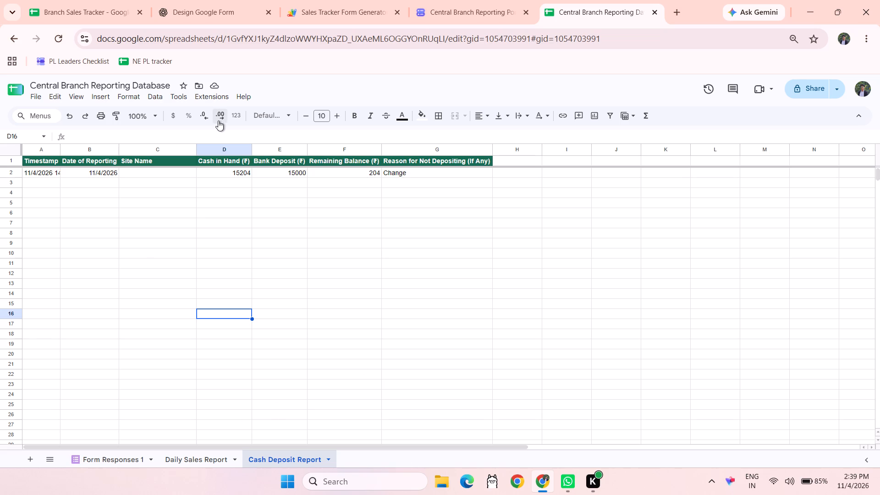
In the Branch Sales Tracker's Report Links sheet, add Initiative Report as a report type in cell A4.
{"action": "left_click", "coordinate": [70, 5]}
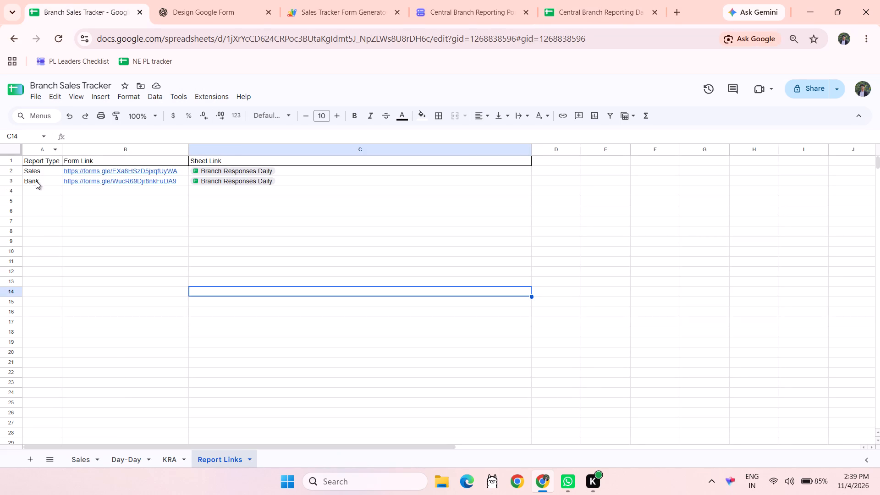
{"action": "left_click", "coordinate": [36, 173]}
{"action": "key", "text": "Down"}
{"action": "key", "text": "Down"}
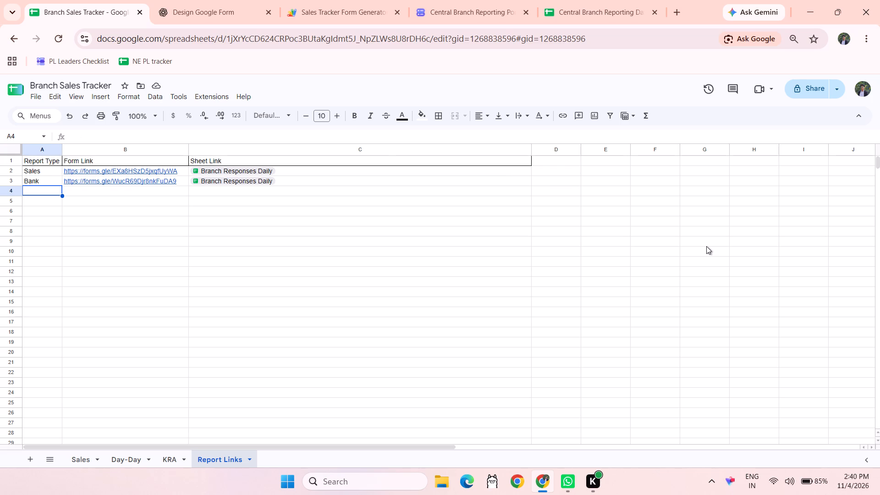
{"action": "type", "text": "Ini"}
{"action": "type", "text": "tiative Report"}
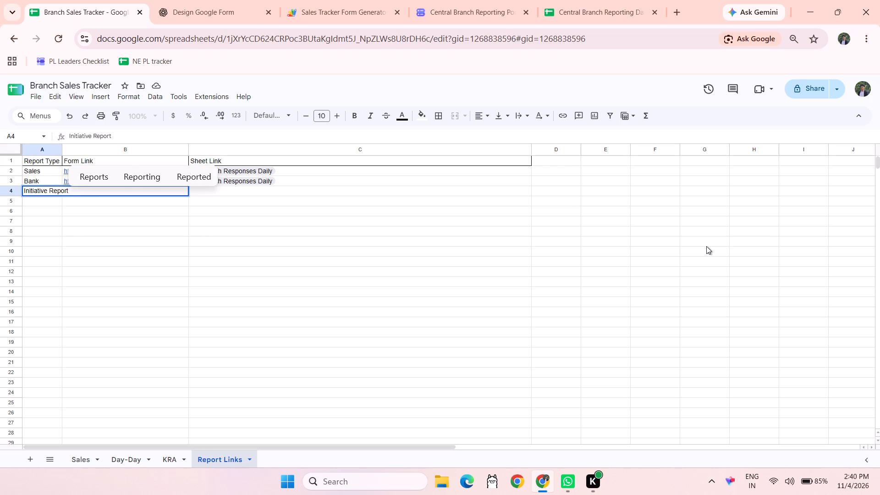
{"action": "key", "text": "Return"}
{"action": "key", "text": "Up"}
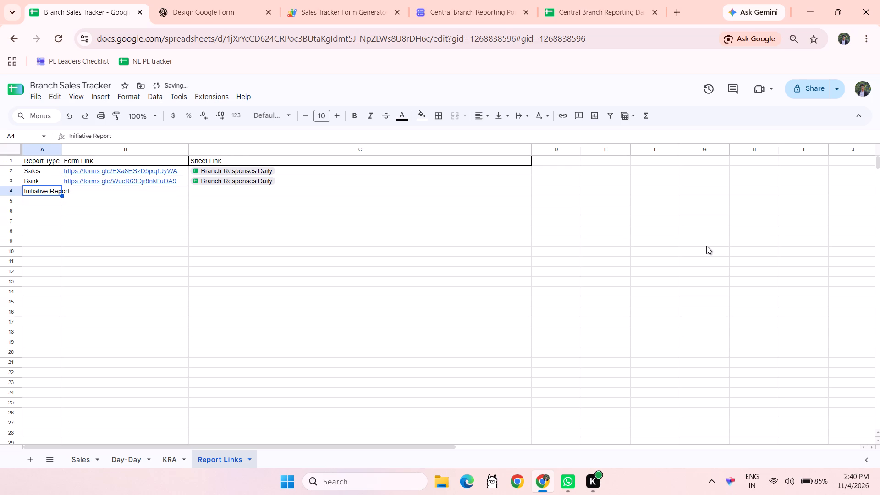
Auto-fit the Report Type column's width to its contents on the Report Links sheet.
{"action": "double_click", "coordinate": [61, 148]}
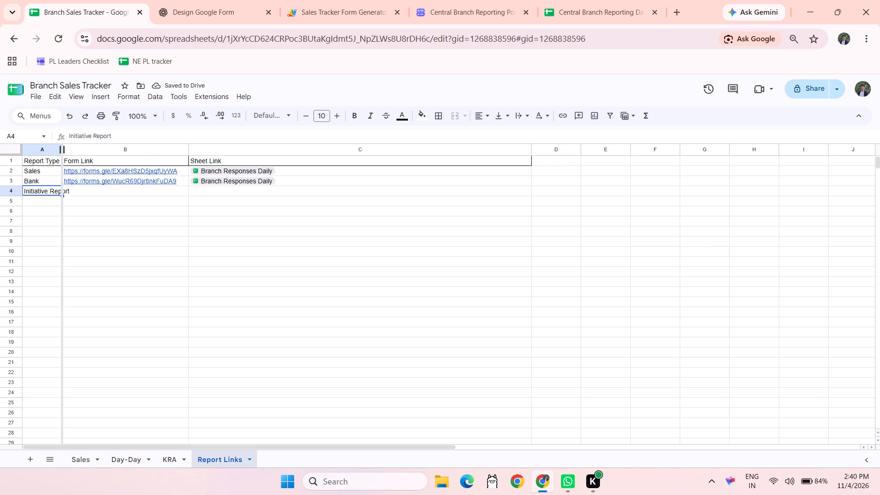
{"action": "left_click", "coordinate": [122, 311]}
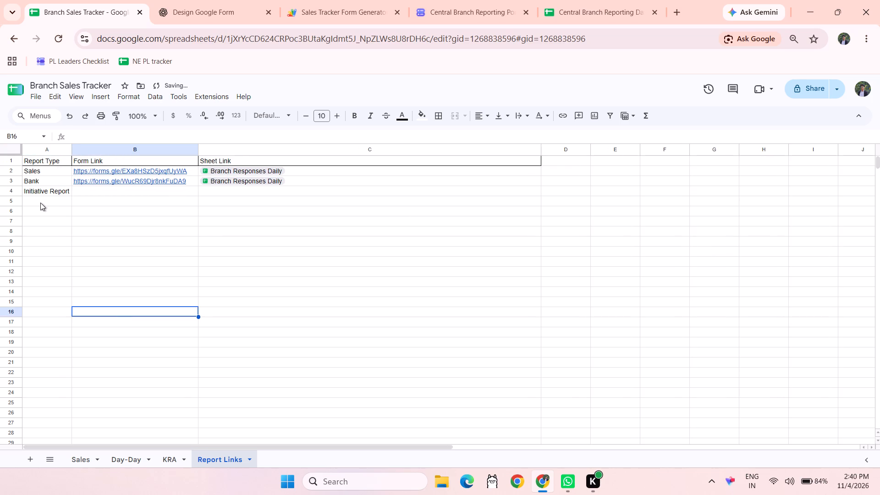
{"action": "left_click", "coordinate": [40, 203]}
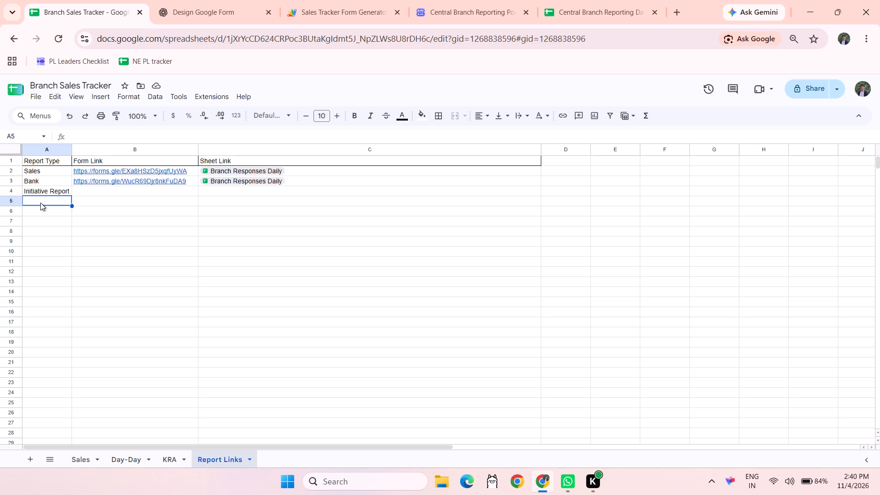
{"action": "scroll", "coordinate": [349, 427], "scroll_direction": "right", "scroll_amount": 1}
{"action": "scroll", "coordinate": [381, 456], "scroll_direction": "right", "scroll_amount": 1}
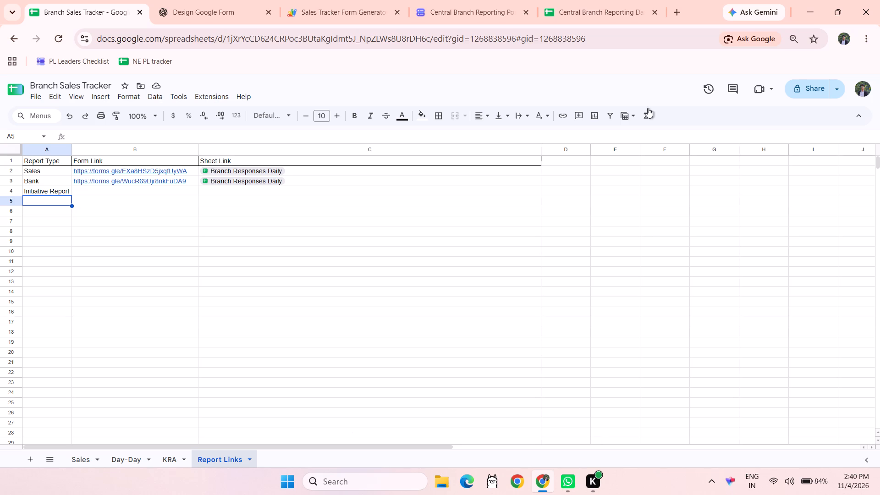
Review the report types on the live Central Branch Reporting Portal form and update it to the latest draft.
{"action": "left_click", "coordinate": [468, 0]}
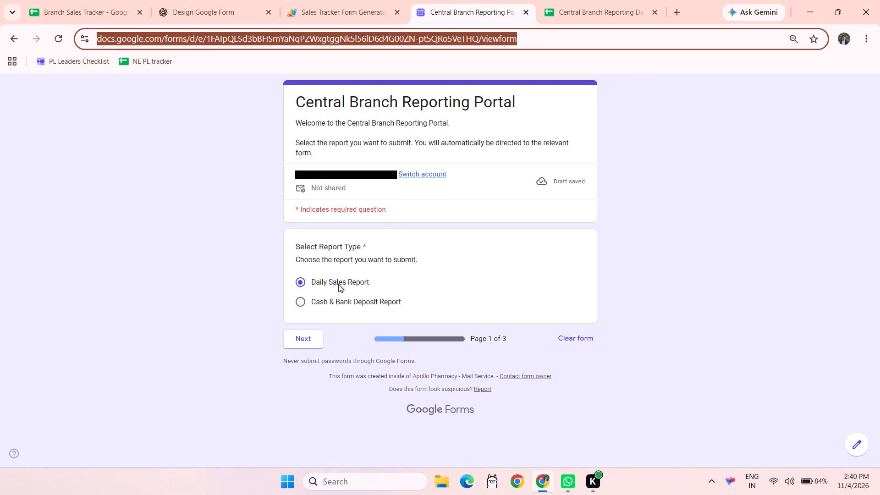
{"action": "left_click", "coordinate": [306, 338]}
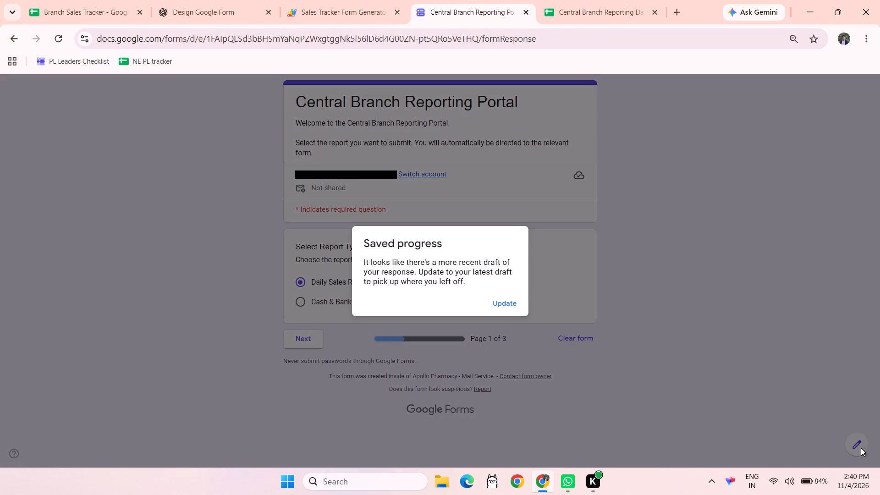
{"action": "left_click", "coordinate": [510, 301]}
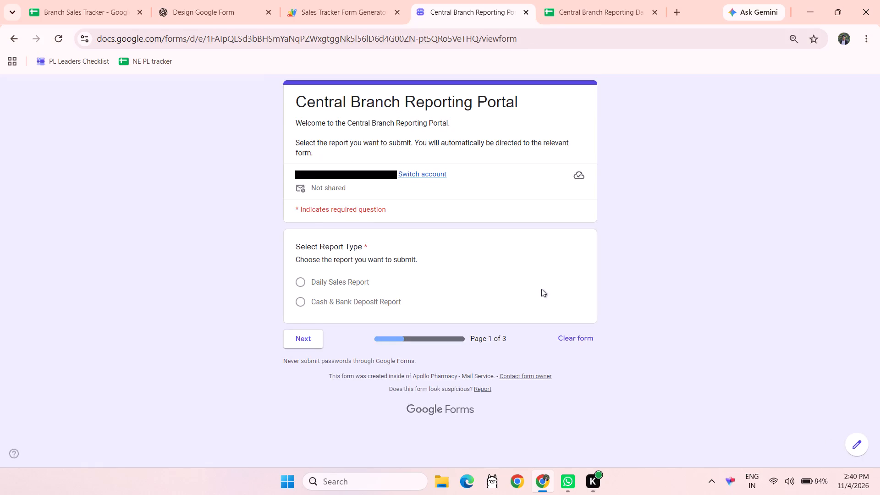
In the Branch Sales Tracker's Report Links sheet, enter BOGO as a report type in cell A5.
{"action": "left_click", "coordinate": [83, 11]}
{"action": "left_click", "coordinate": [104, 248]}
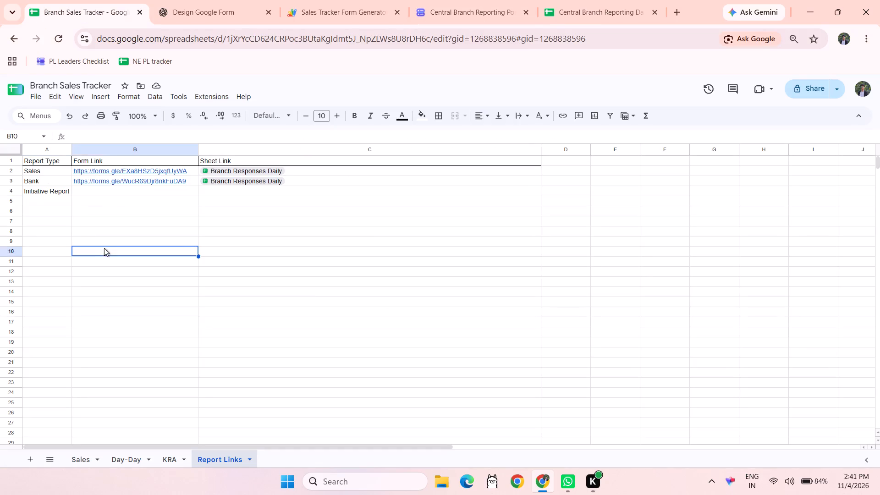
{"action": "left_click", "coordinate": [55, 199]}
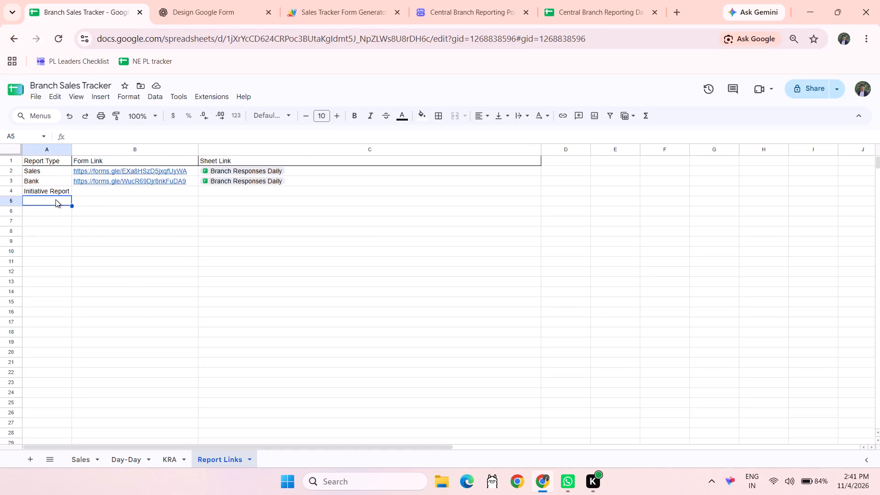
{"action": "type", "text": "Bo"}
{"action": "key", "text": "BackSpace"}
{"action": "type", "text": "OGO"}
{"action": "left_click", "coordinate": [93, 286]}
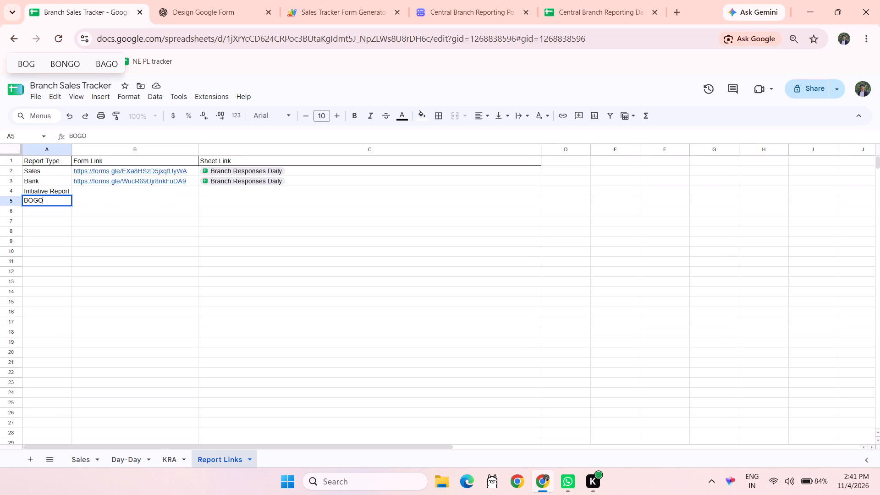
Review the report types listed in column A of the Report Links sheet.
{"action": "left_click", "coordinate": [43, 210]}
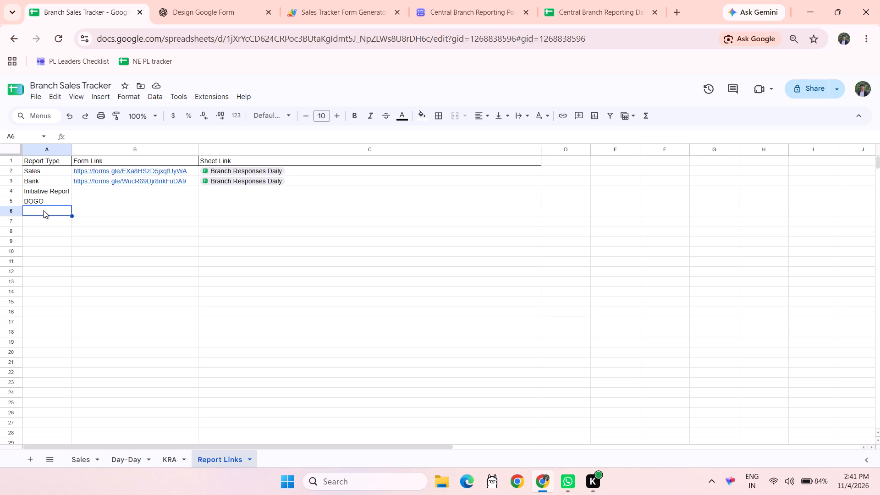
{"action": "left_click", "coordinate": [215, 275]}
{"action": "left_click", "coordinate": [41, 214]}
{"action": "left_click", "coordinate": [155, 260]}
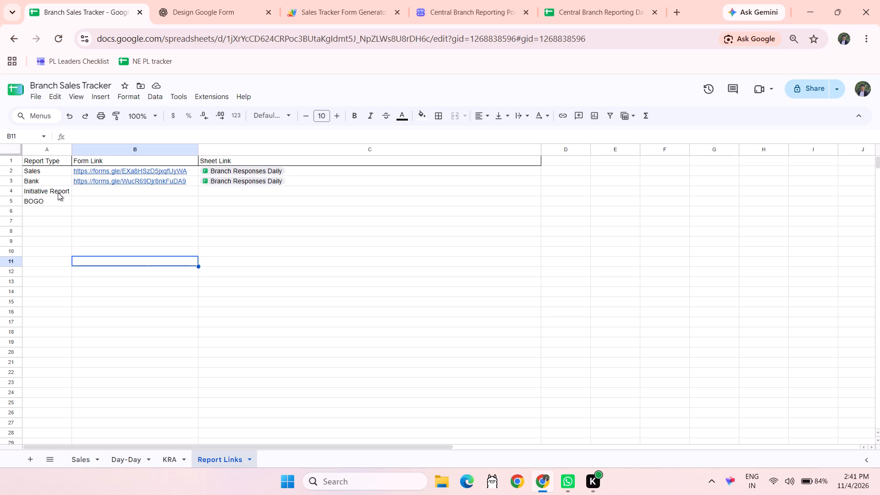
{"action": "left_click_drag", "start_coordinate": [55, 192], "coordinate": [45, 202]}
{"action": "left_click", "coordinate": [45, 202]}
{"action": "left_click", "coordinate": [44, 210]}
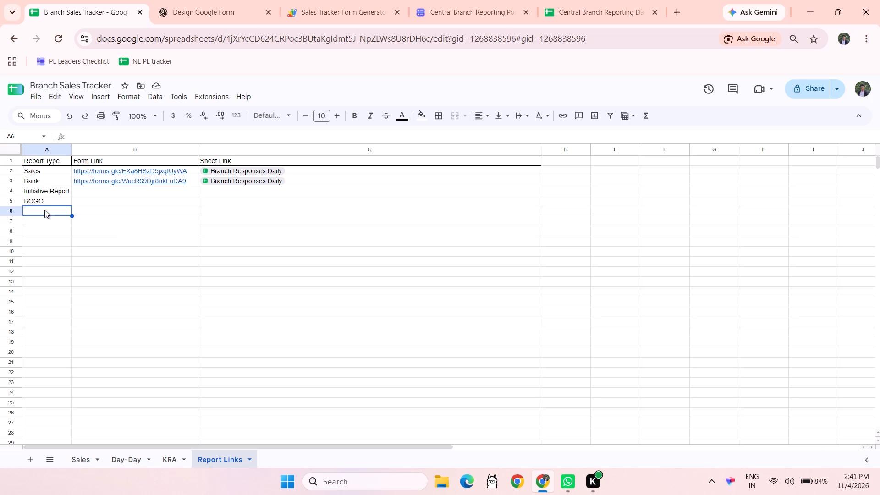
{"action": "left_click", "coordinate": [37, 168]}
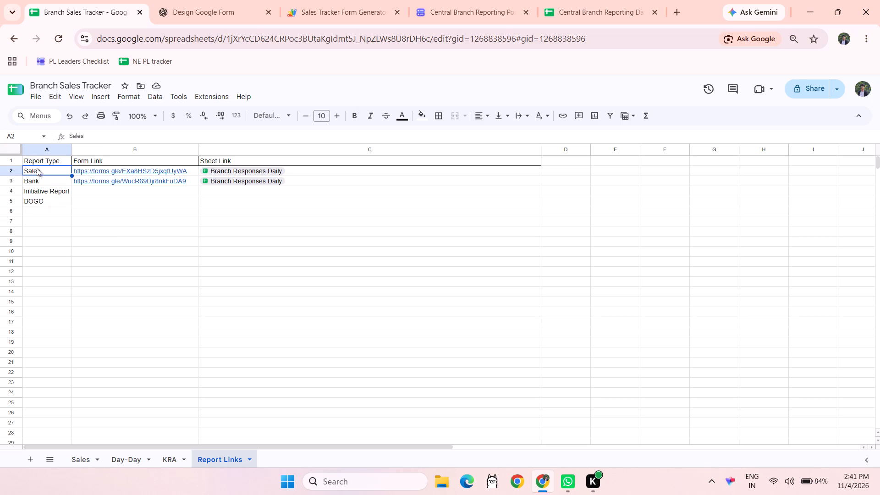
{"action": "key", "text": "Down"}
{"action": "key", "text": "Down"}
{"action": "key", "text": "Down"}
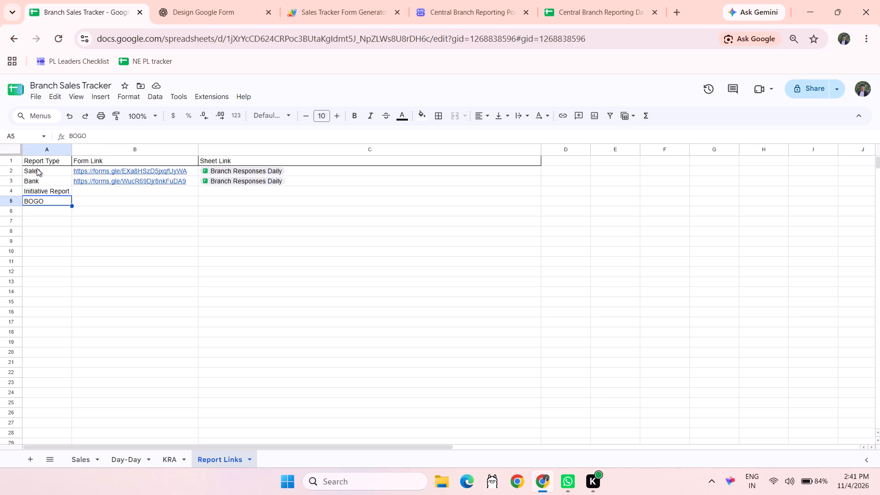
{"action": "key", "text": "Down"}
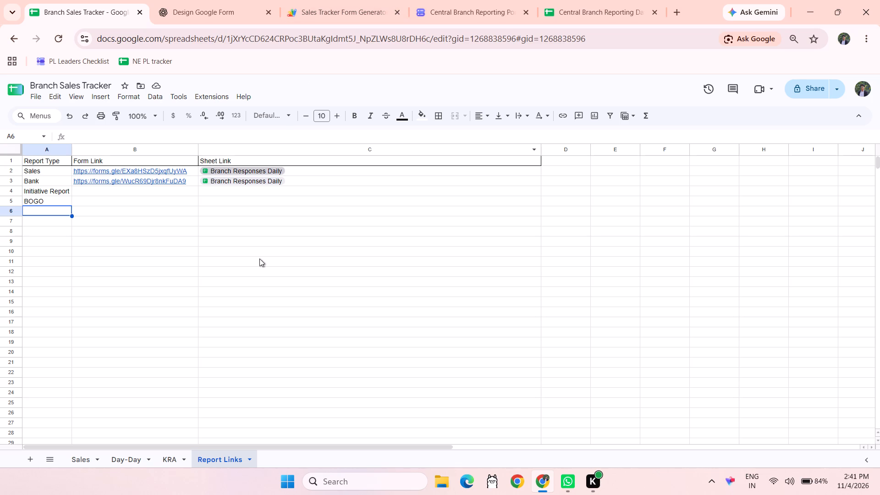
Examine the column headers of the Sales sheet from Pharma through VD Sale Amount and the empty columns beyond them.
{"action": "left_click", "coordinate": [86, 453]}
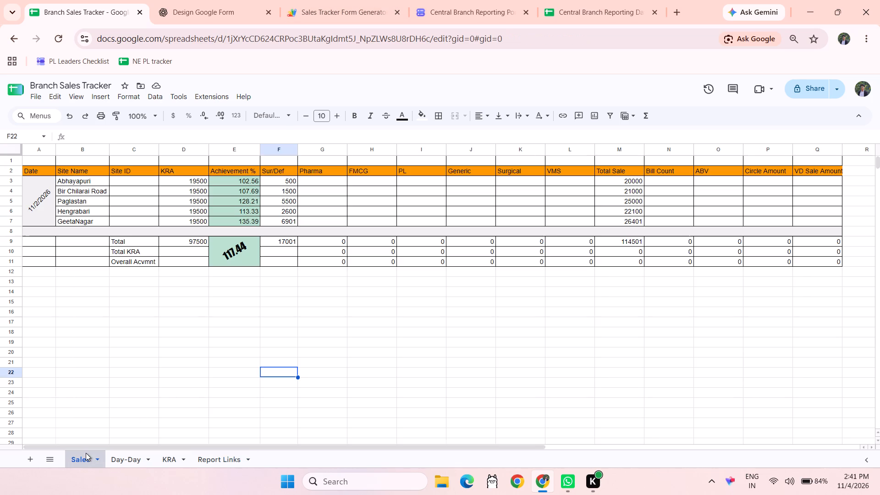
{"action": "left_click", "coordinate": [317, 174]}
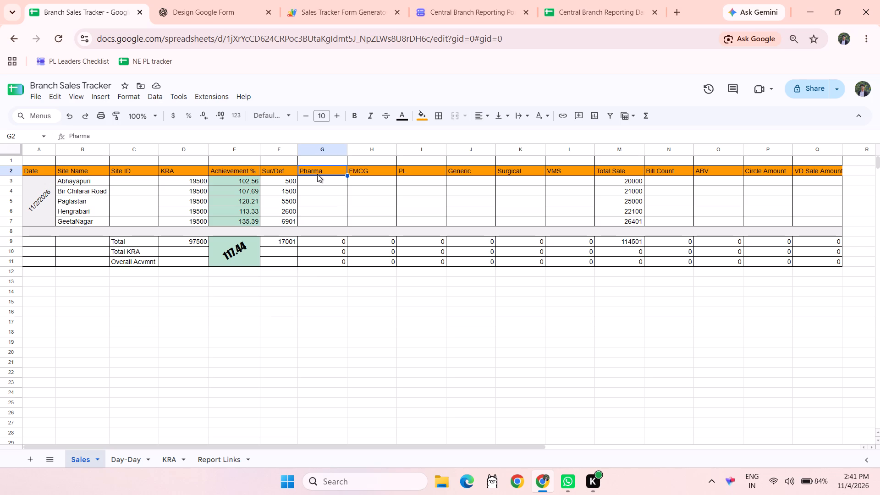
{"action": "key", "text": "Right"}
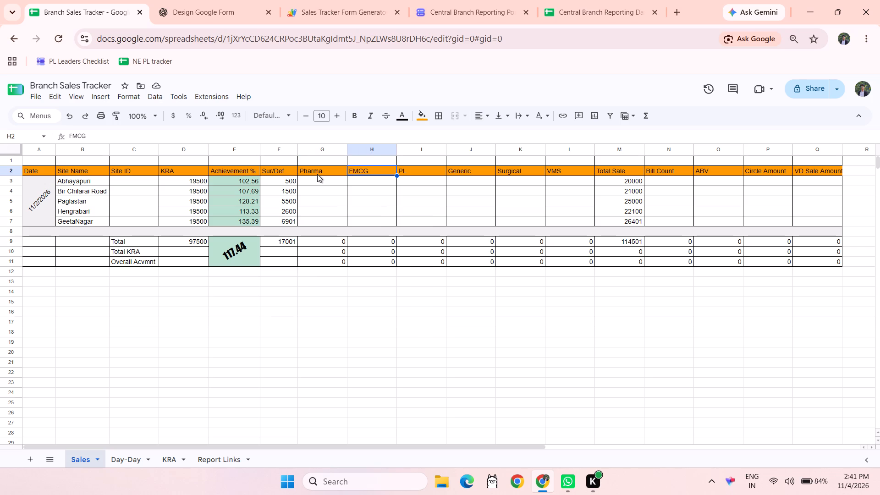
{"action": "key", "text": "Right"}
{"action": "key", "text": "Right"}
{"action": "key", "text": "Right"}
{"action": "key", "text": "Right"}
{"action": "key", "text": "Right"}
{"action": "key", "text": "Right"}
{"action": "key", "text": "Right"}
{"action": "key", "text": "Right"}
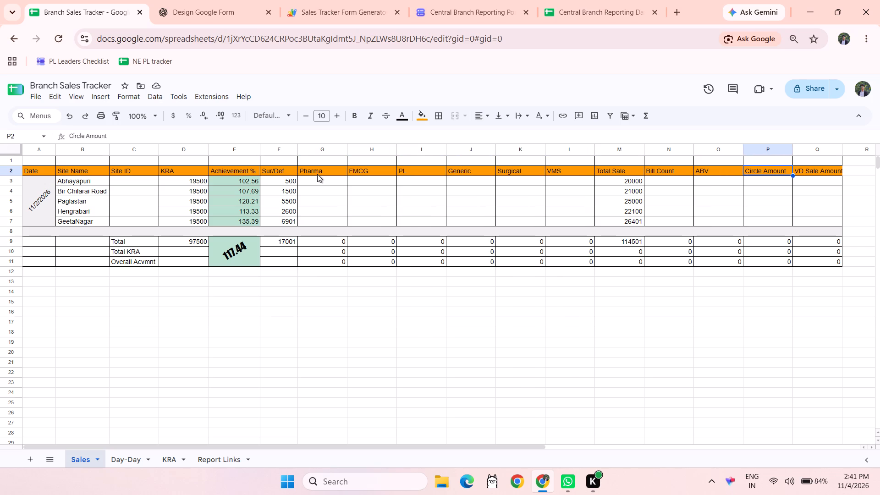
{"action": "key", "text": "Right"}
{"action": "key", "text": "Left"}
{"action": "key", "text": "Left"}
{"action": "key", "text": "Left"}
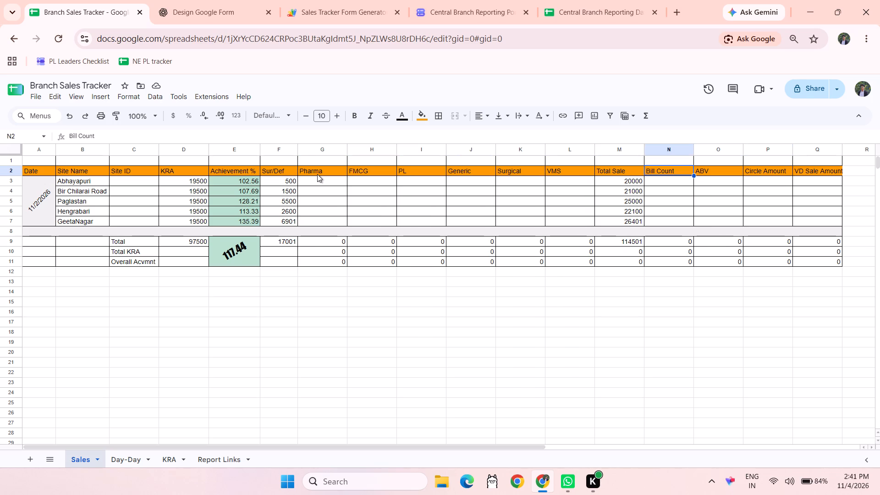
{"action": "key", "text": "Left"}
{"action": "key", "text": "Right"}
{"action": "key", "text": "Right"}
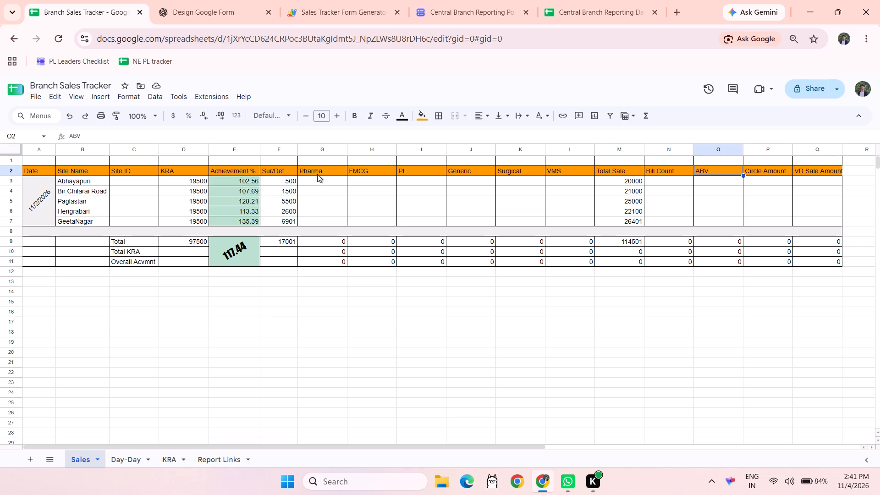
{"action": "key", "text": "Right"}
{"action": "key", "text": "Right"}
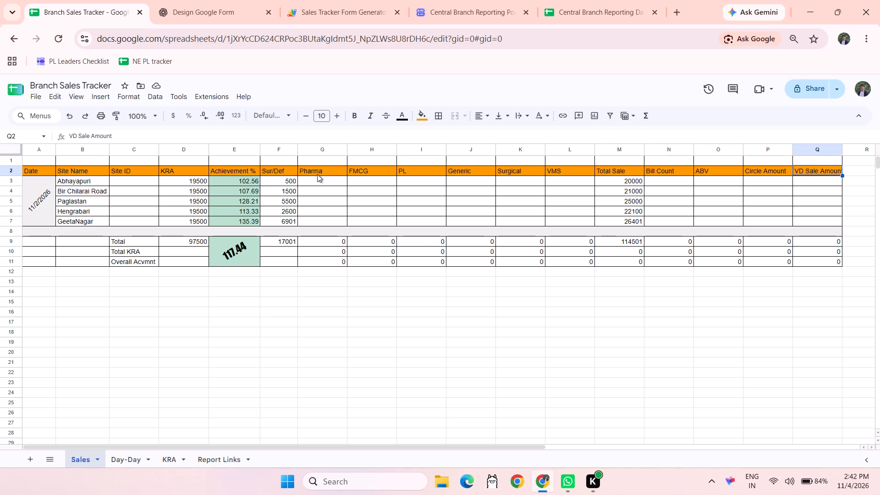
{"action": "key", "text": "Right"}
{"action": "key", "text": "Right"}
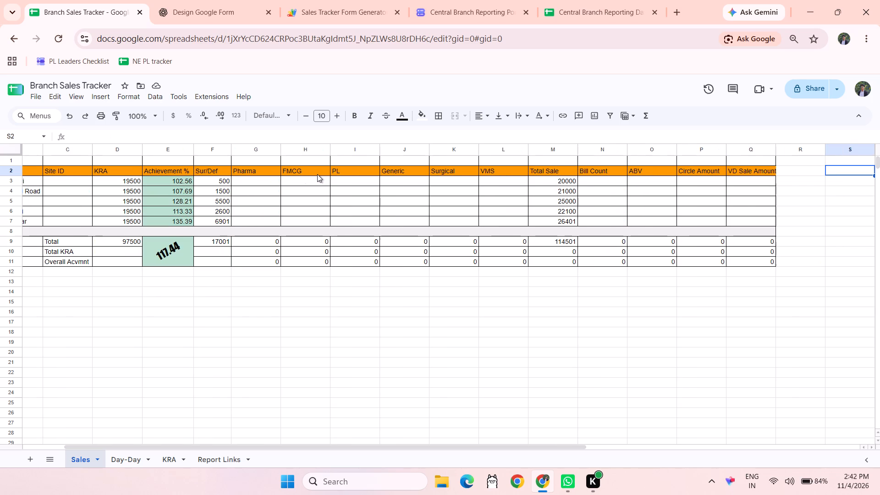
{"action": "key", "text": "Left"}
{"action": "key", "text": "Left"}
{"action": "key", "text": "Right"}
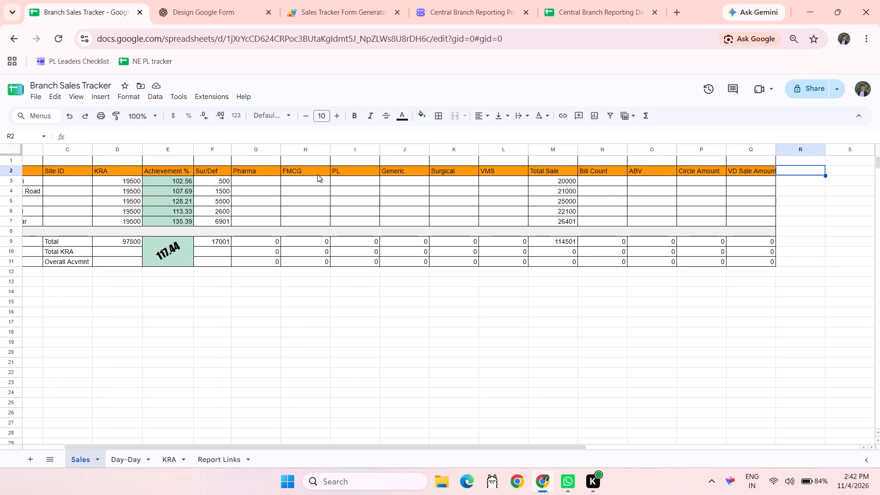
{"action": "key", "text": "Left"}
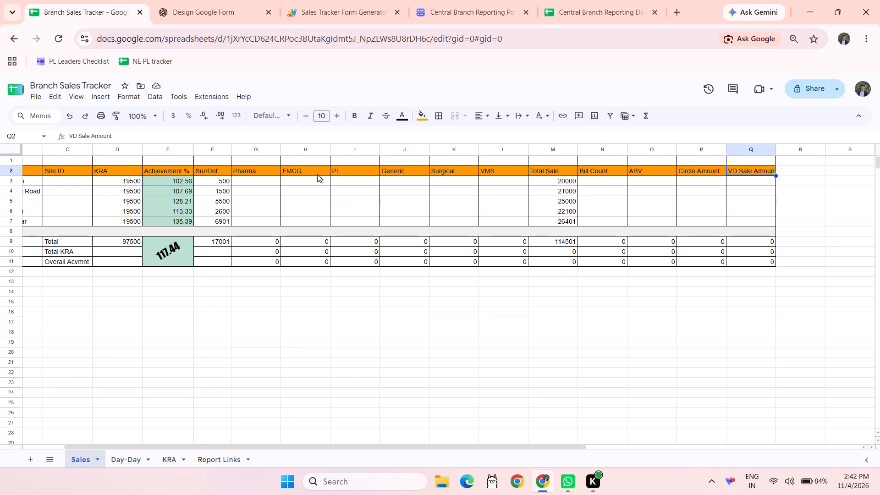
{"action": "key", "text": "Right"}
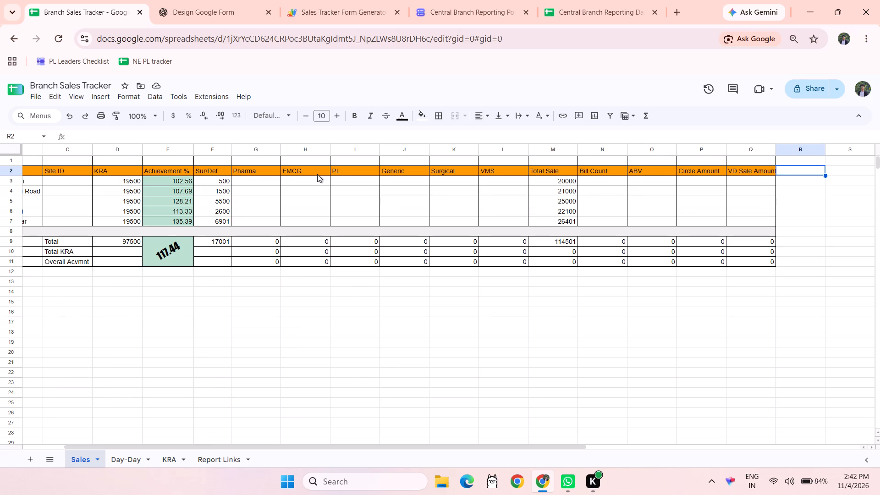
Add the column headers HD Bill in cell R2 and HD Report in cell S2 of the Sales sheet.
{"action": "left_click", "coordinate": [284, 305]}
{"action": "scroll", "coordinate": [284, 305], "scroll_direction": "right", "scroll_amount": 7}
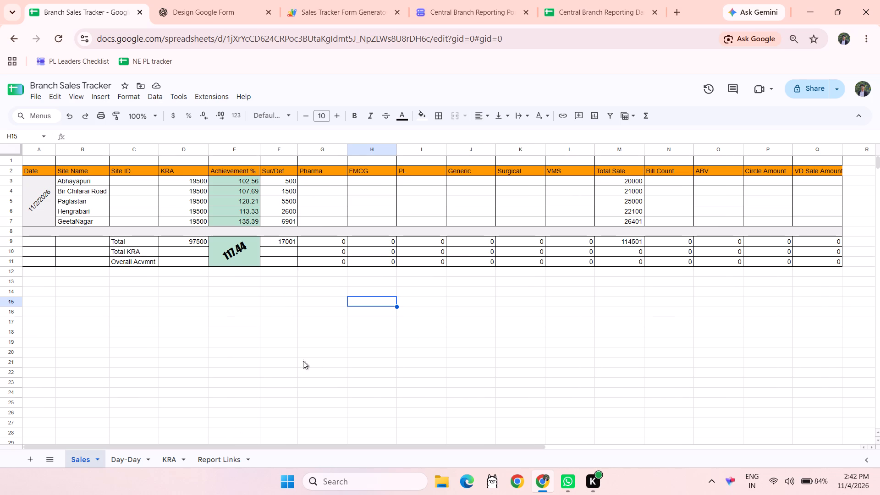
{"action": "scroll", "coordinate": [335, 388], "scroll_direction": "left", "scroll_amount": 4}
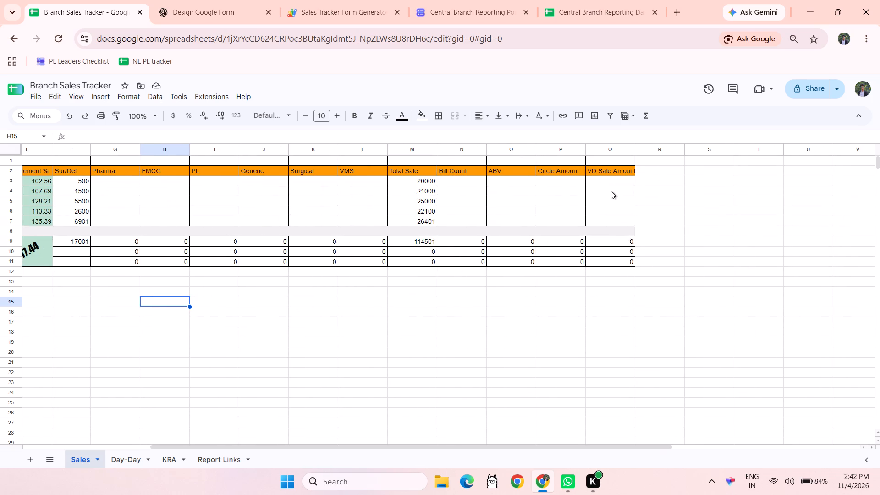
{"action": "left_click", "coordinate": [655, 167]}
{"action": "type", "text": "HD"}
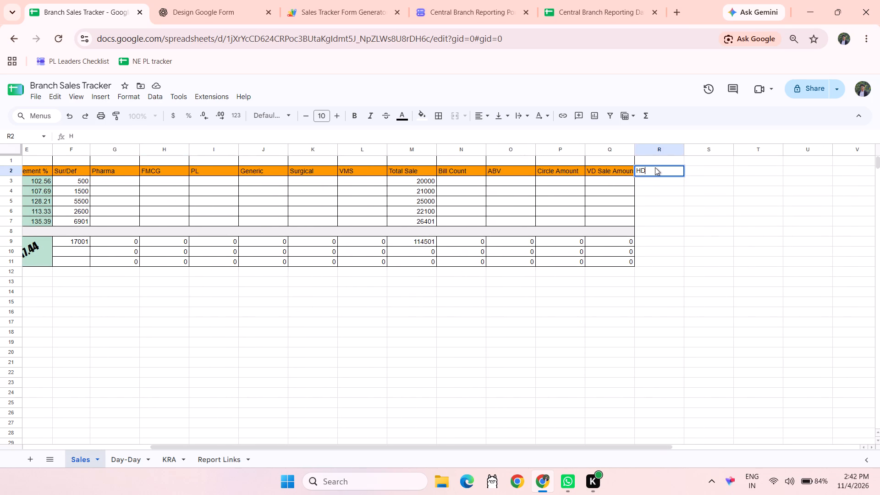
{"action": "key", "text": "space"}
{"action": "type", "text": "Bill"}
{"action": "key", "text": "Tab"}
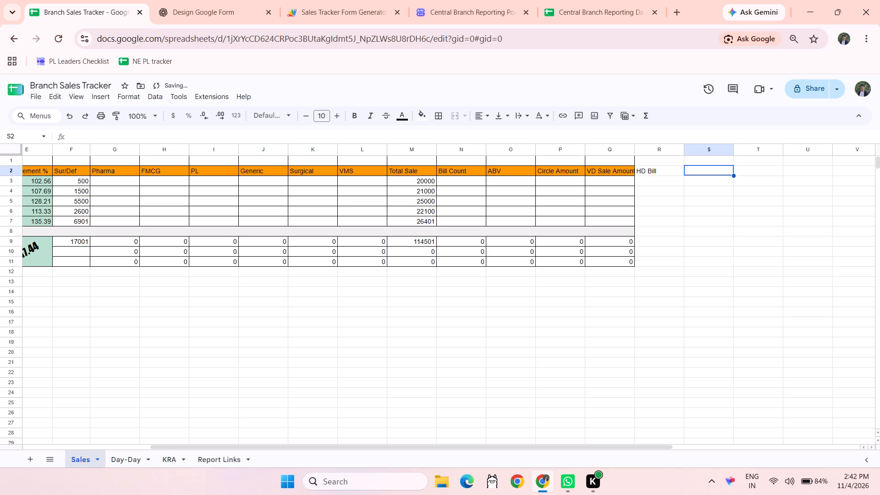
{"action": "type", "text": "HD Report"}
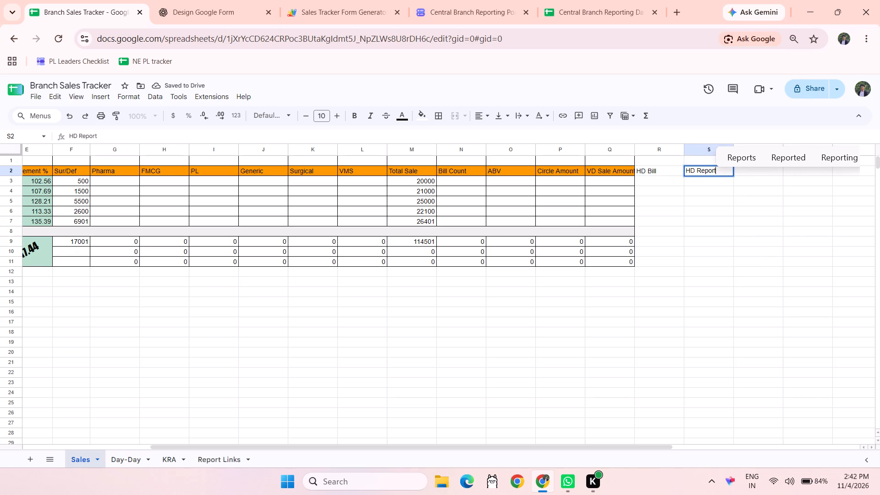
{"action": "key", "text": "Tab"}
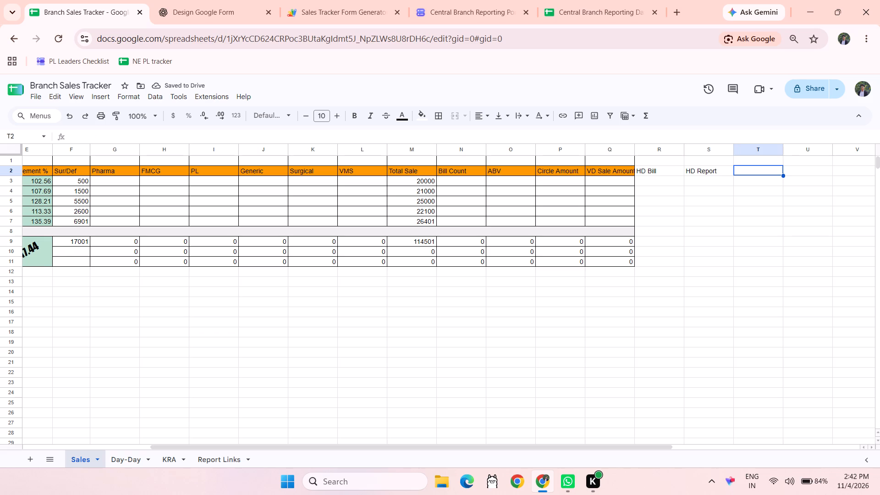
{"action": "left_click", "coordinate": [770, 256]}
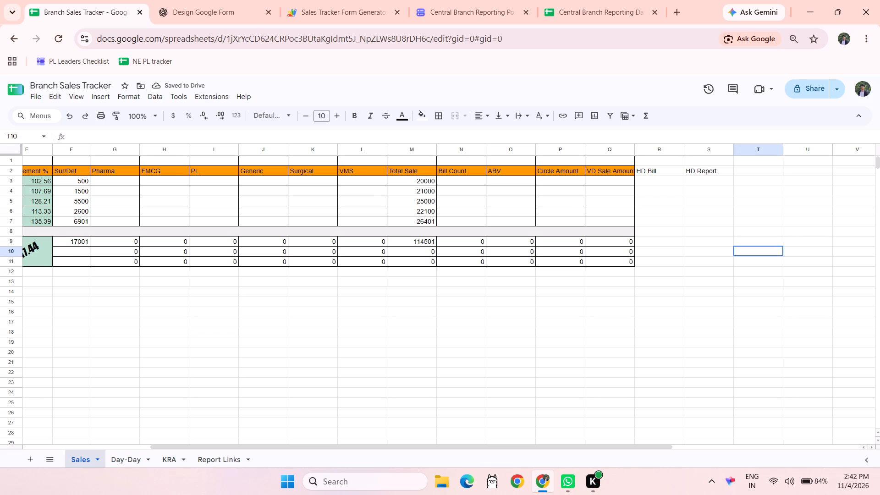
Change the header in cell S2 of the Sales sheet to HD Sales.
{"action": "left_click", "coordinate": [713, 173]}
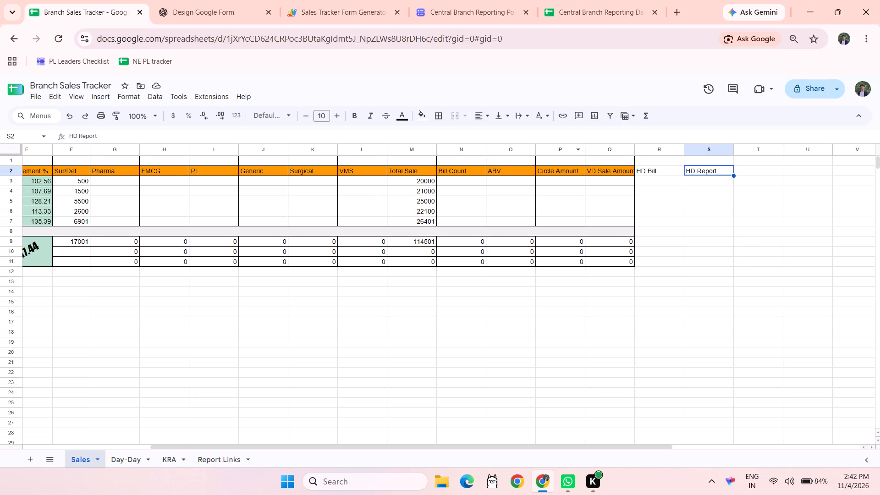
{"action": "double_click", "coordinate": [90, 136]}
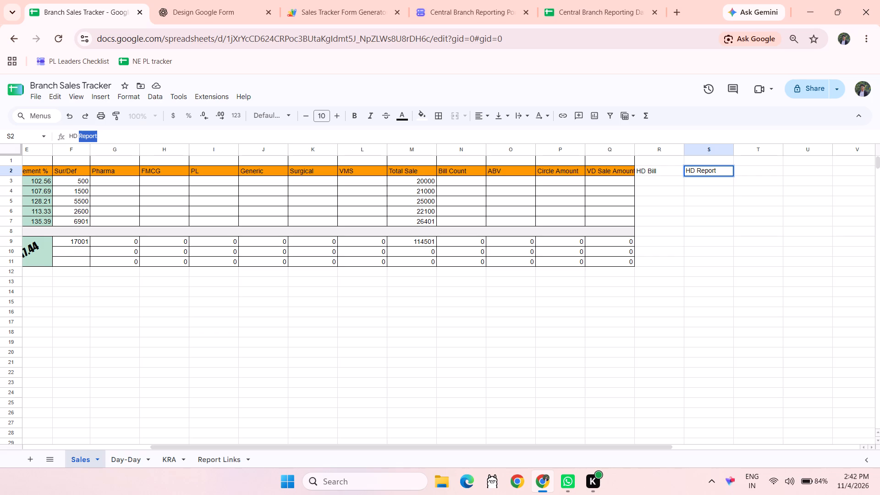
{"action": "type", "text": "Sales"}
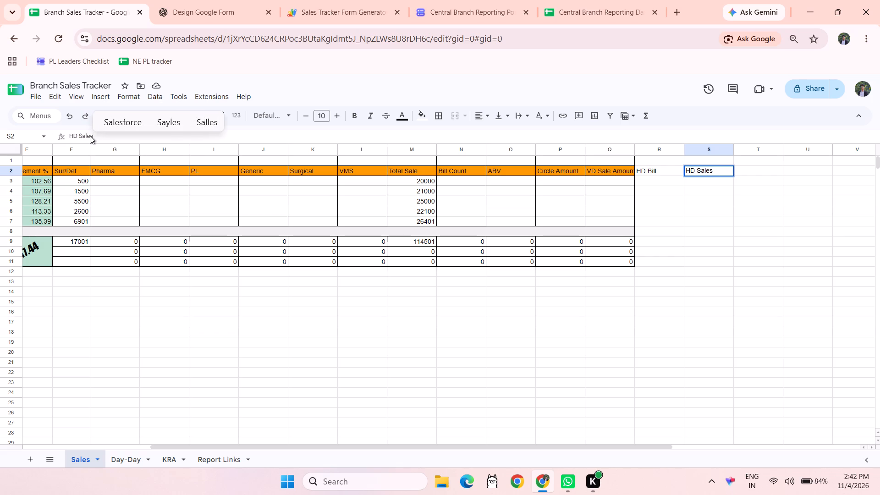
{"action": "key", "text": "Tab"}
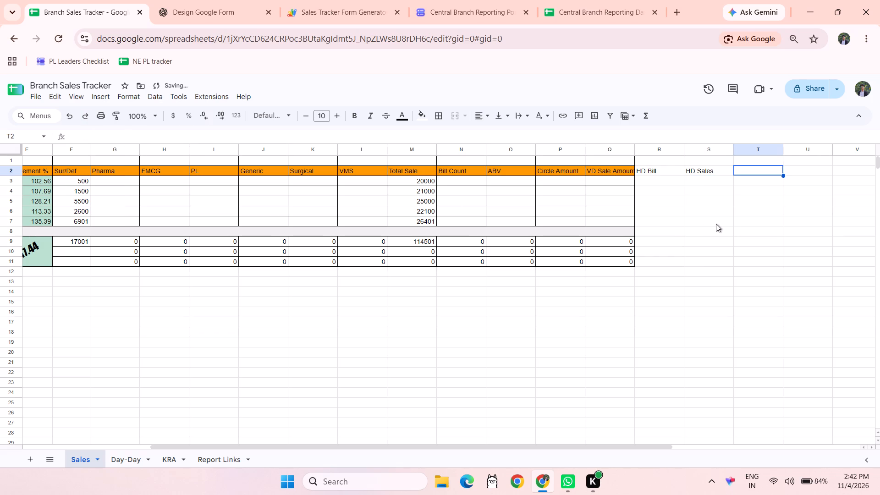
{"action": "left_click", "coordinate": [716, 224]}
Add BOGO Offer Sale as the column header in cell T2 of the Sales sheet.
{"action": "left_click", "coordinate": [742, 172]}
{"action": "type", "text": "BOGO"}
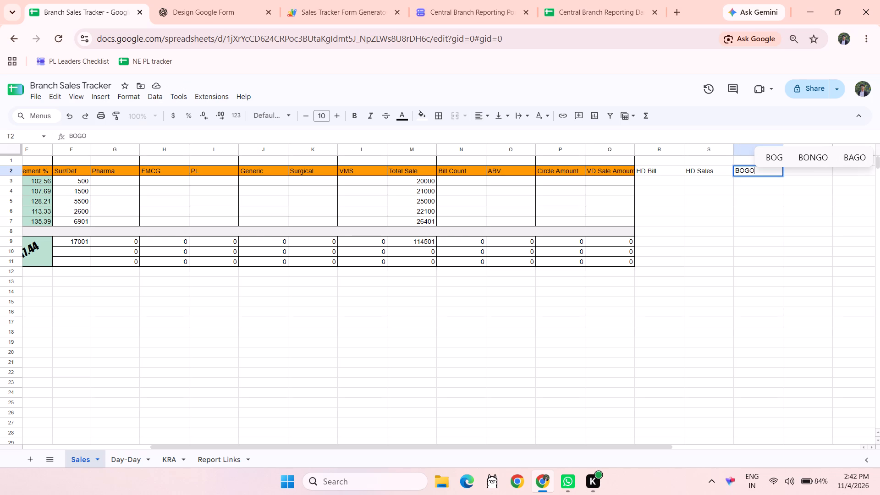
{"action": "key", "text": "Tab"}
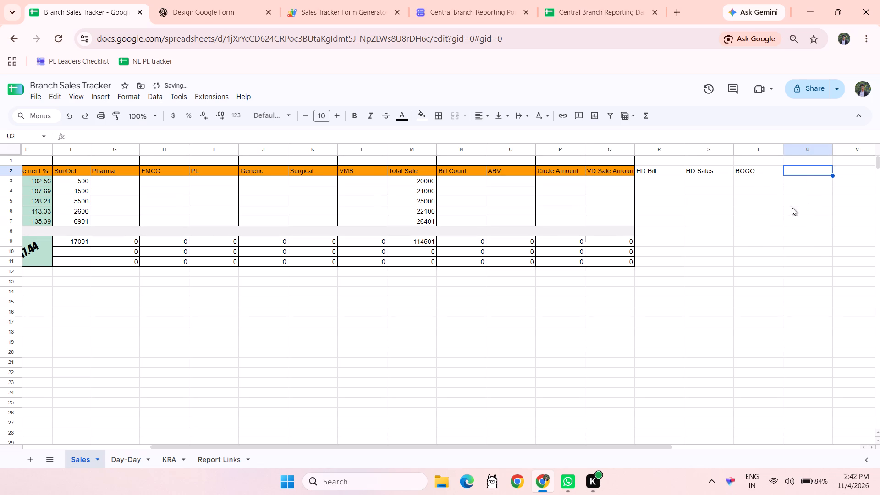
{"action": "left_click", "coordinate": [745, 168]}
{"action": "left_click", "coordinate": [448, 133]}
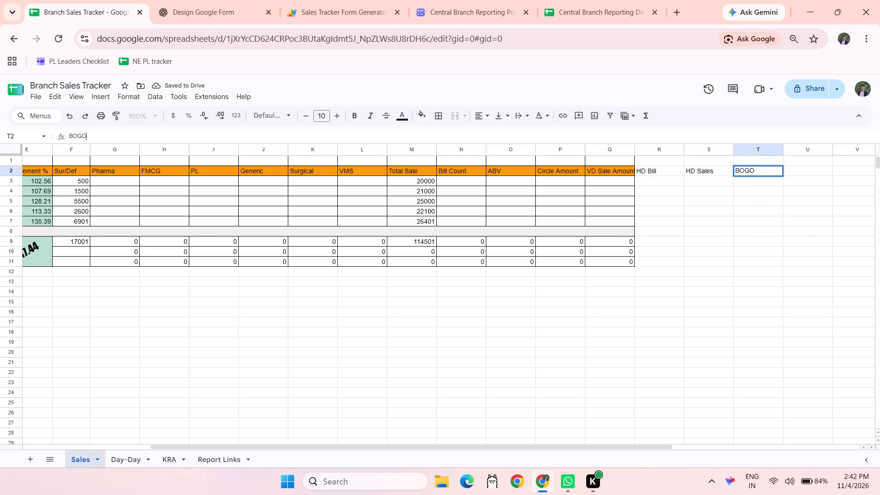
{"action": "key", "text": "space"}
{"action": "type", "text": "Offer"}
{"action": "key", "text": "space"}
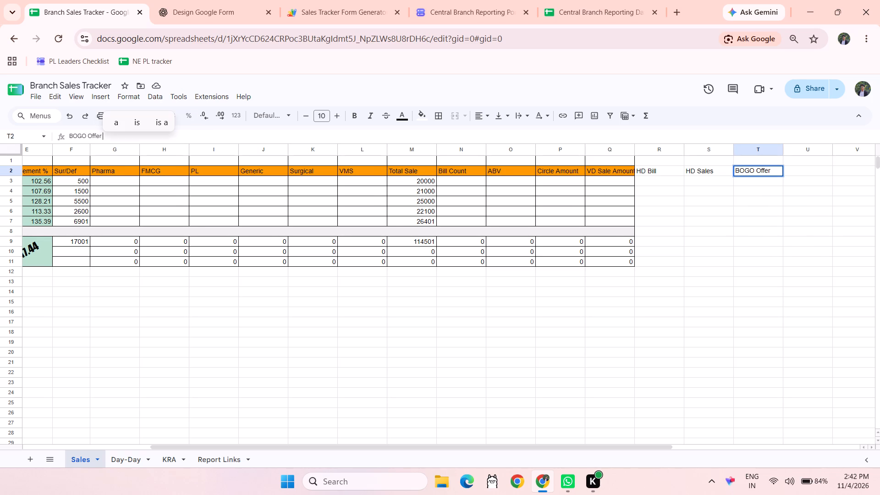
{"action": "type", "text": "Sale"}
{"action": "key", "text": "Tab"}
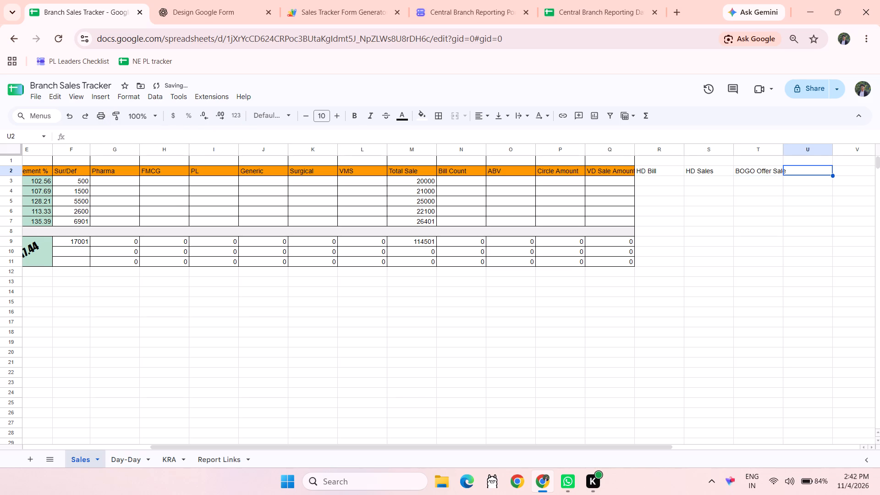
Add Stock Value as the column header in cell U2 of the Sales sheet.
{"action": "type", "text": "Stock"}
{"action": "key", "text": "space"}
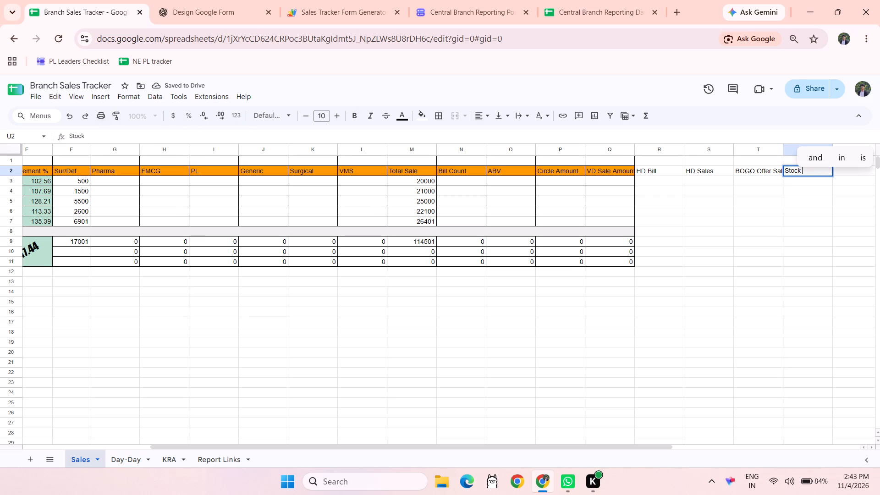
{"action": "type", "text": "Value"}
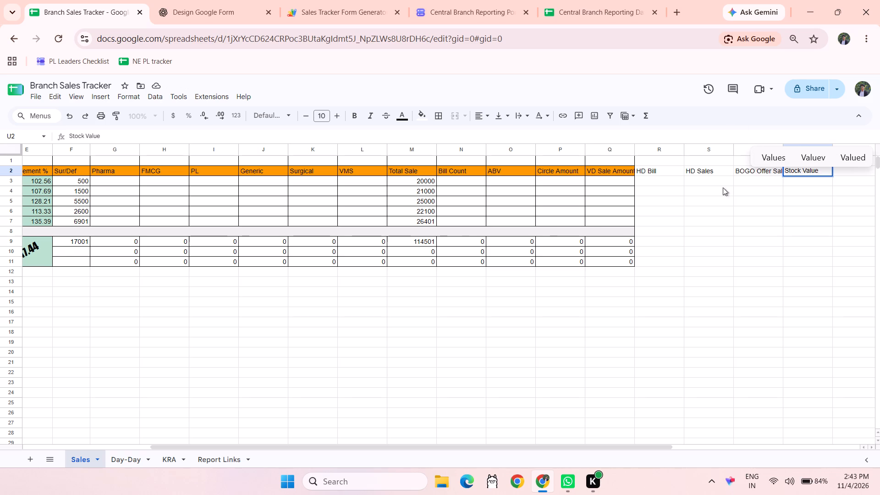
{"action": "key", "text": "Tab"}
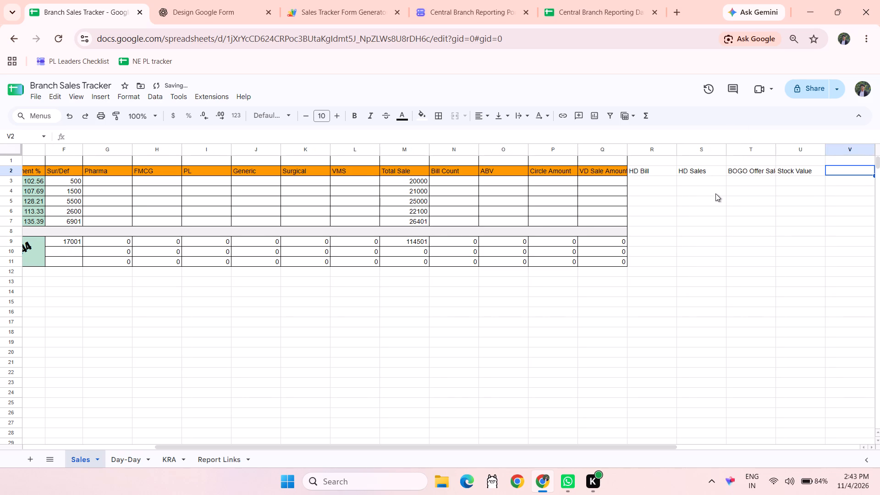
Add the column headers Glyca XP, NUtri XP, DPP and All Juices in cells V2 to Y2 of the Sales sheet.
{"action": "scroll", "coordinate": [715, 193], "scroll_direction": "up", "scroll_amount": 1}
{"action": "scroll", "coordinate": [715, 193], "scroll_direction": "left", "scroll_amount": 1}
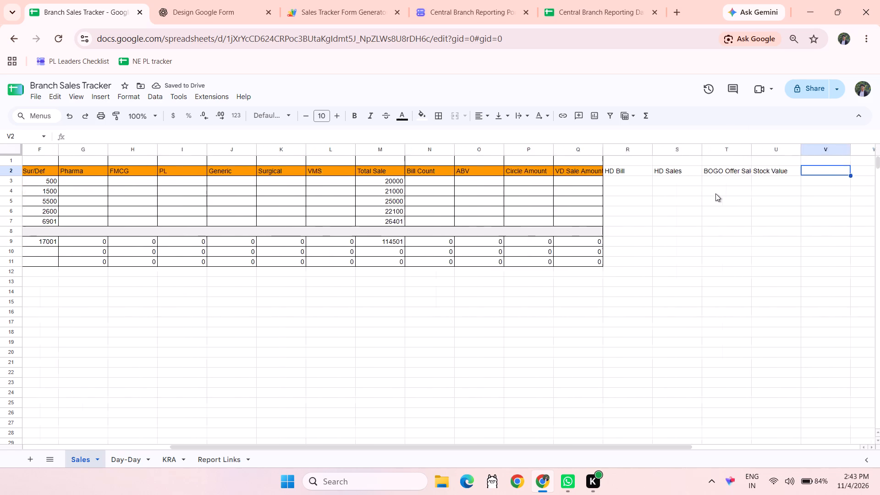
{"action": "scroll", "coordinate": [715, 193], "scroll_direction": "left", "scroll_amount": 5}
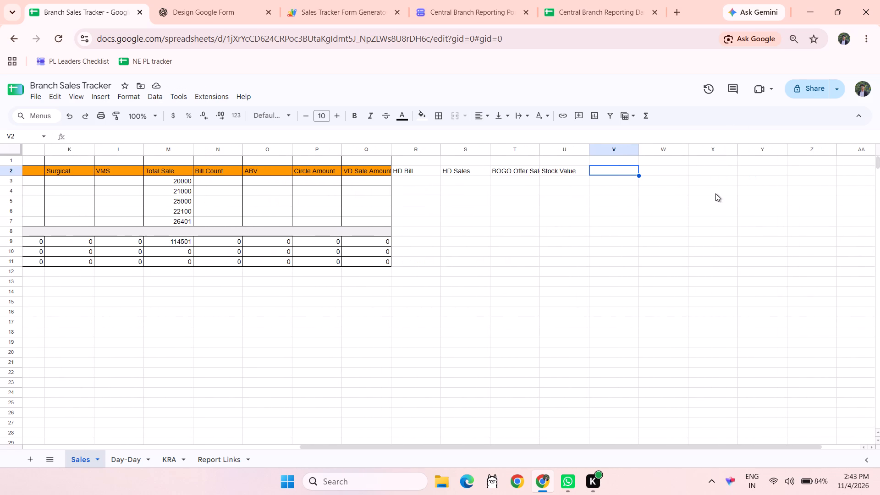
{"action": "left_click_drag", "start_coordinate": [584, 249], "coordinate": [625, 175]}
{"action": "left_click", "coordinate": [625, 175]}
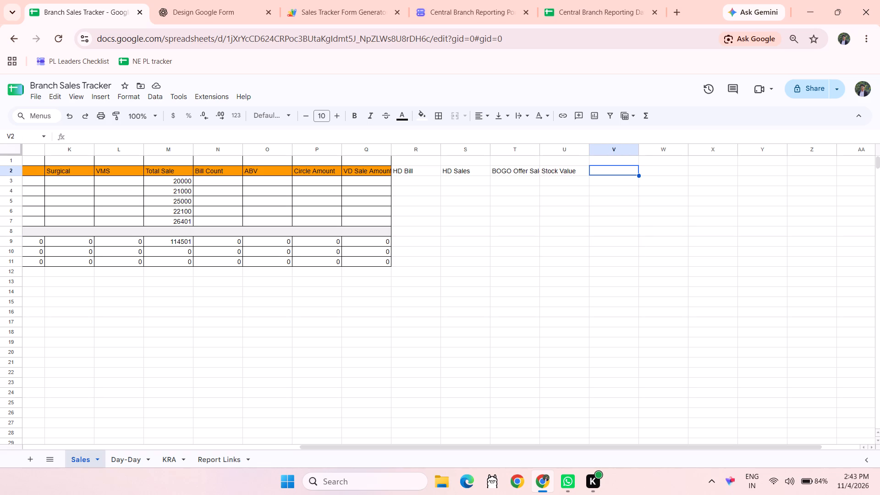
{"action": "type", "text": "Glyca"}
{"action": "key", "text": "space"}
{"action": "type", "text": "XP"}
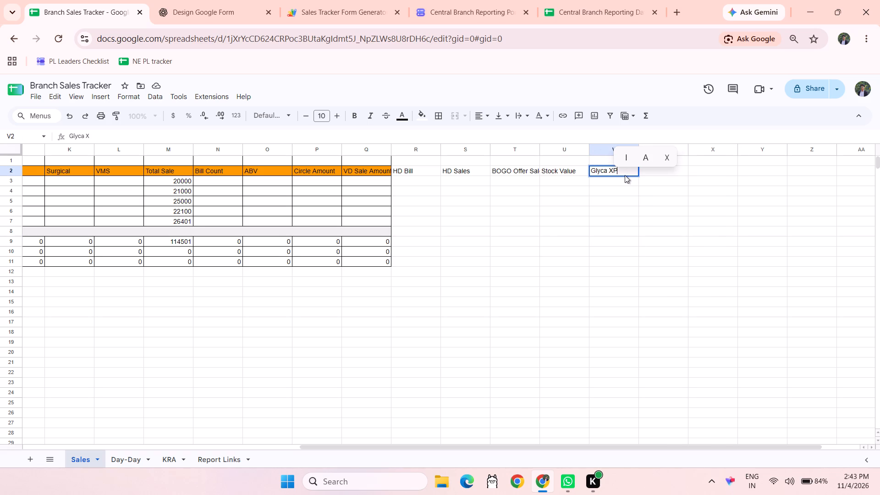
{"action": "key", "text": "Tab"}
{"action": "type", "text": "NUtri XP"}
{"action": "key", "text": "Tab"}
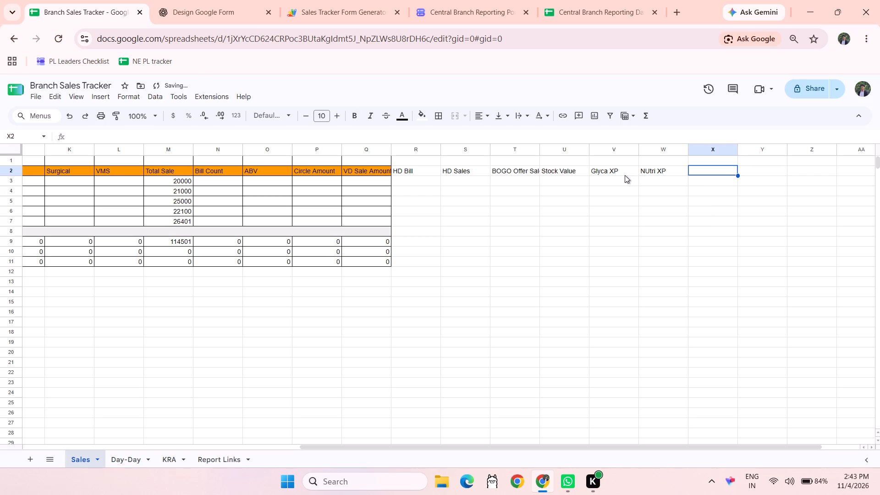
{"action": "type", "text": "DPP"}
{"action": "key", "text": "Tab"}
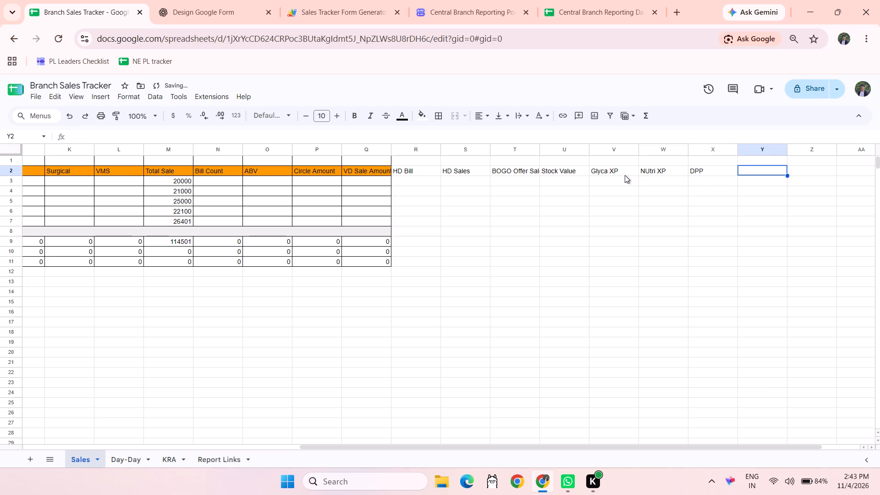
{"action": "type", "text": "Amla"}
{"action": "key", "text": "BackSpace"}
{"action": "key", "text": "BackSpace"}
{"action": "key", "text": "BackSpace"}
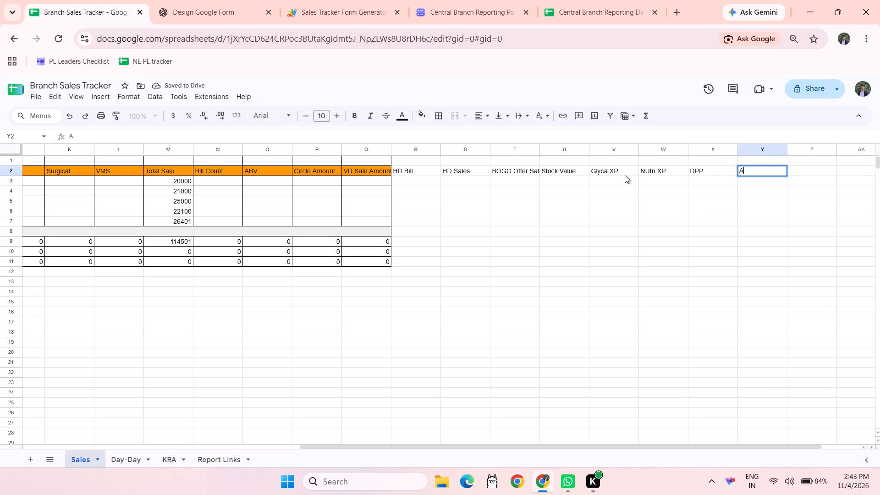
{"action": "key", "text": "l"}
{"action": "type", "text": "l Juices"}
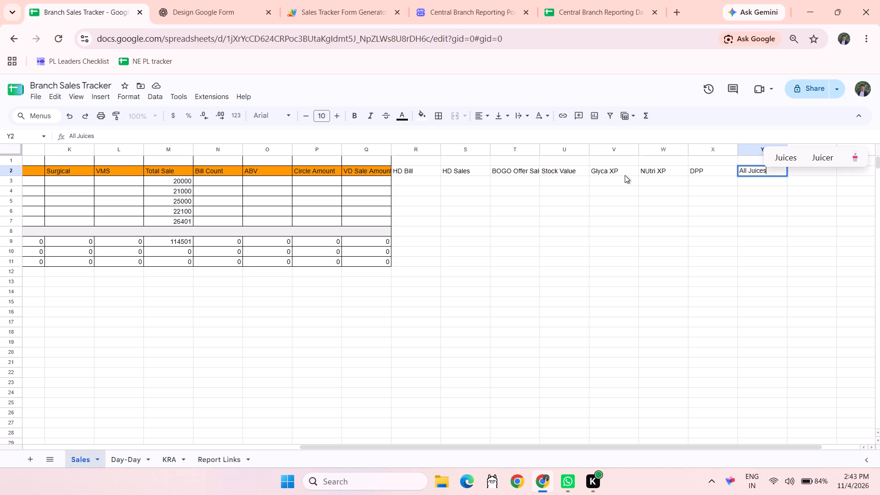
{"action": "left_click", "coordinate": [633, 194]}
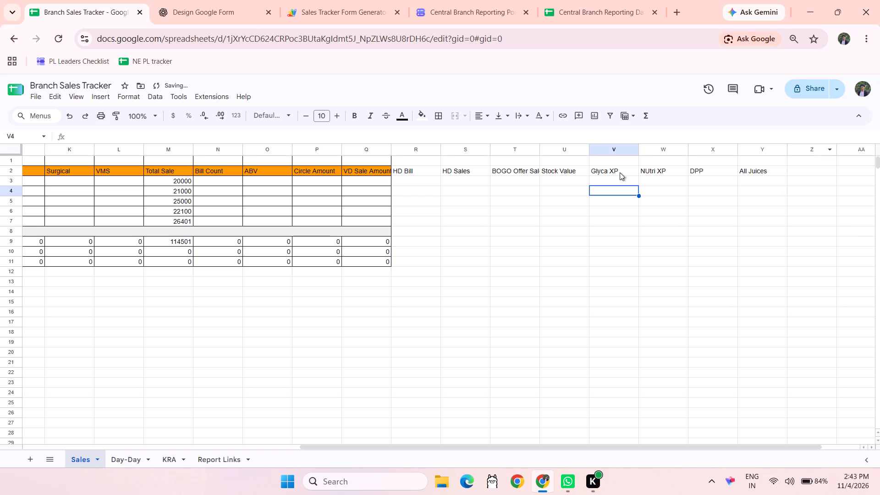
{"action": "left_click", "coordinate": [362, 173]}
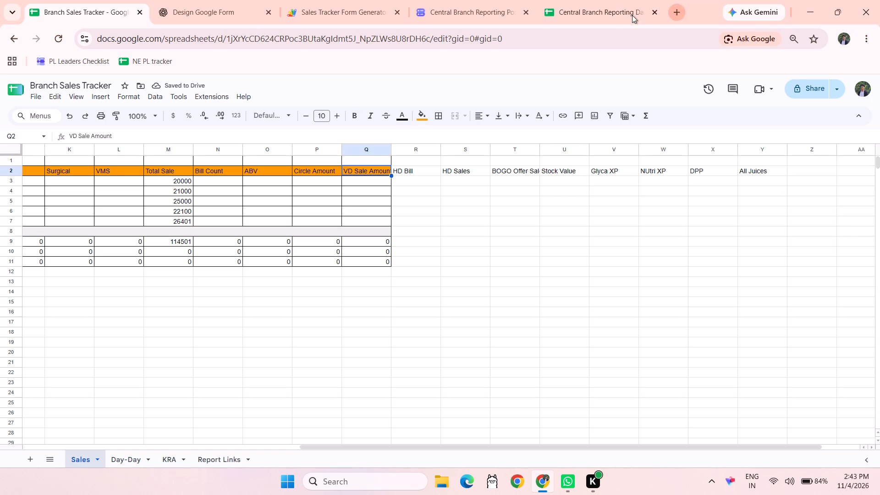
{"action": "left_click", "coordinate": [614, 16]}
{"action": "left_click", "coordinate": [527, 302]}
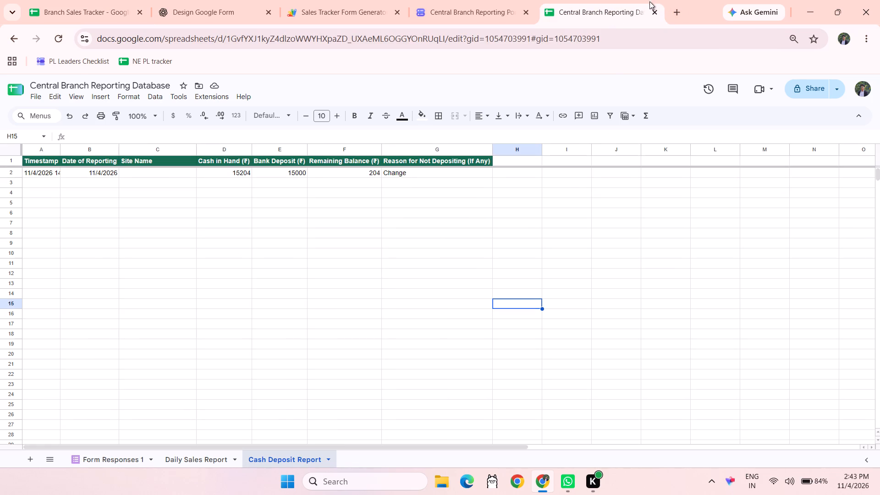
Search Google Sheets for kra in a new browser tab and open the KRA 2026 spreadsheet.
{"action": "left_click", "coordinate": [675, 8]}
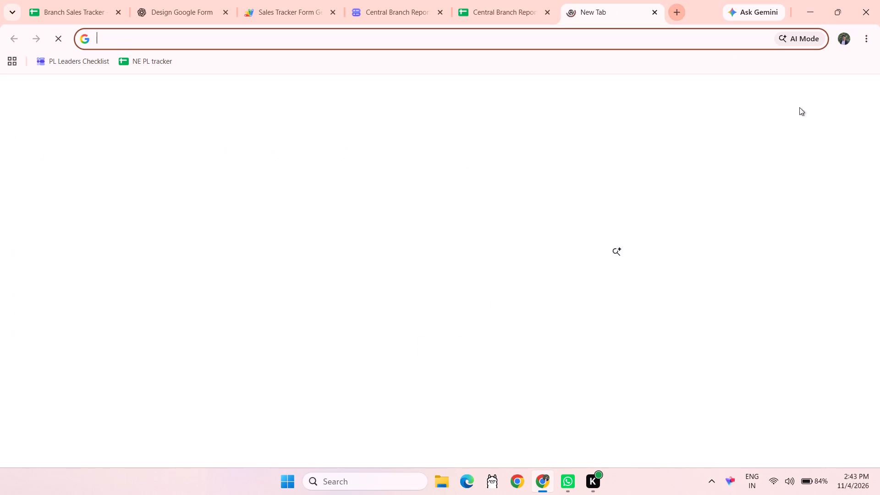
{"action": "left_click", "coordinate": [823, 98]}
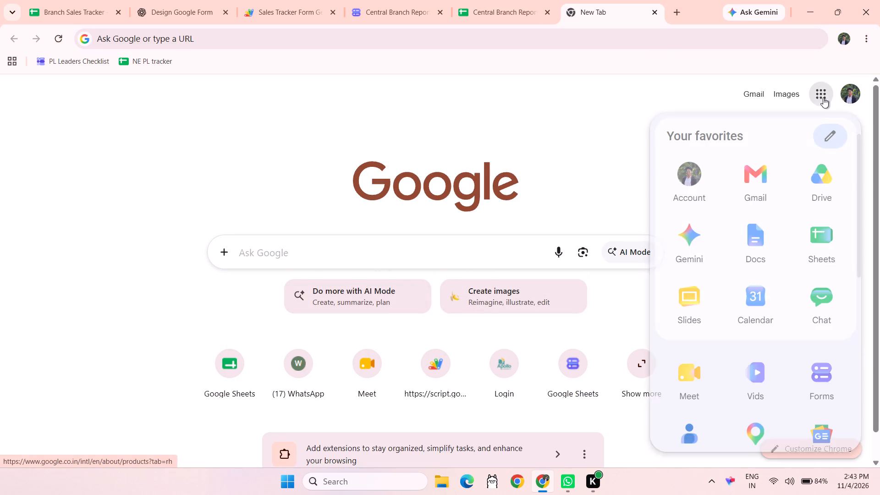
{"action": "left_click", "coordinate": [808, 252]}
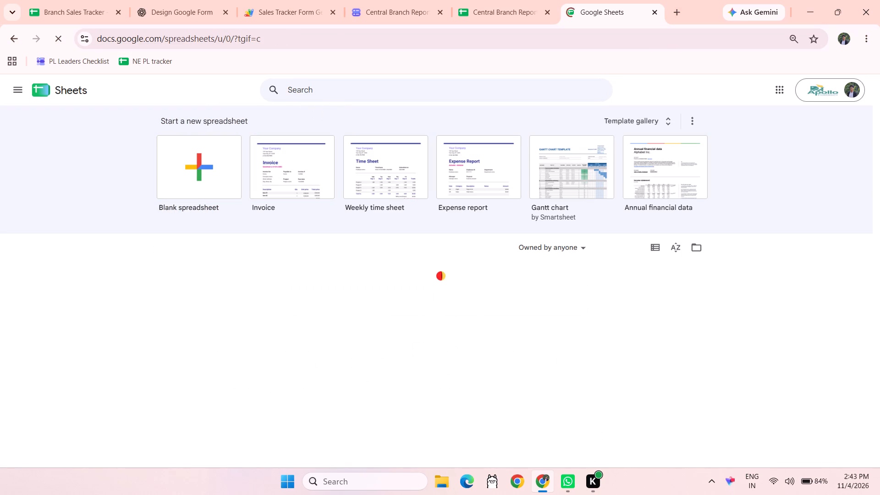
{"action": "left_click", "coordinate": [335, 95]}
{"action": "type", "text": "kra"}
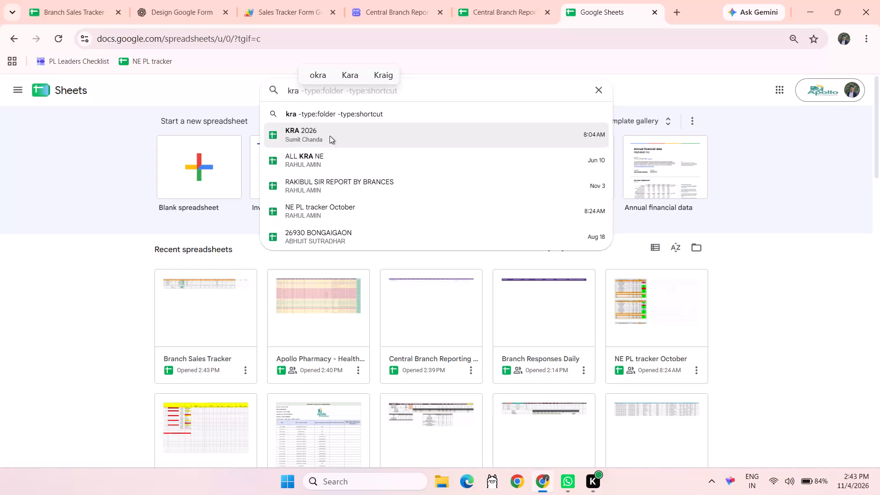
{"action": "left_click", "coordinate": [330, 136]}
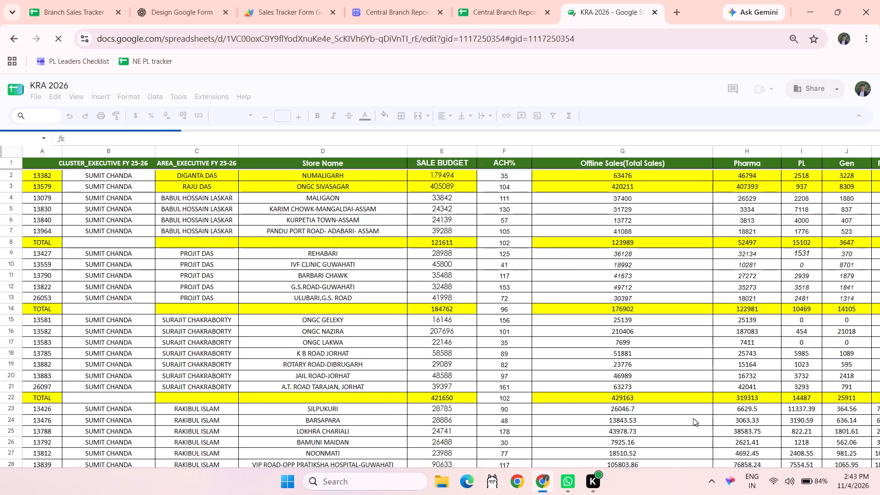
Examine the column headers of the Daily Sales Fill Here and KRA sheets in the KRA 2026 spreadsheet.
{"action": "scroll", "coordinate": [693, 418], "scroll_direction": "left", "scroll_amount": 10}
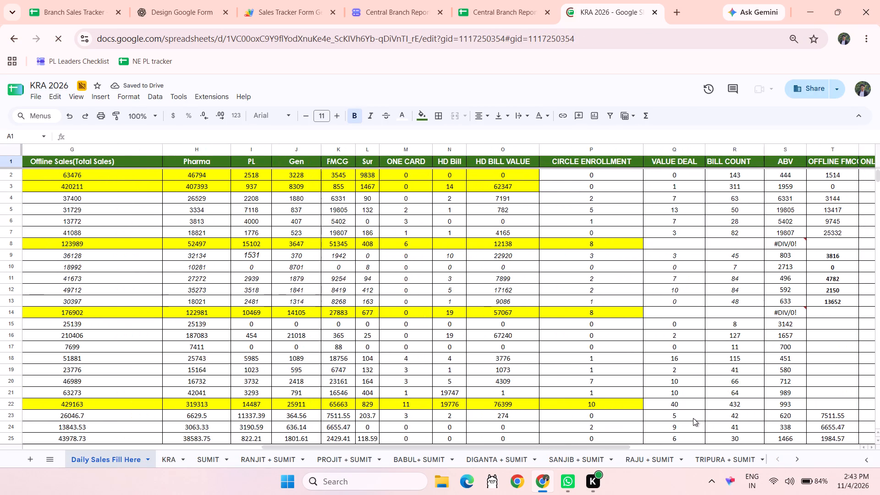
{"action": "scroll", "coordinate": [693, 418], "scroll_direction": "left", "scroll_amount": 2}
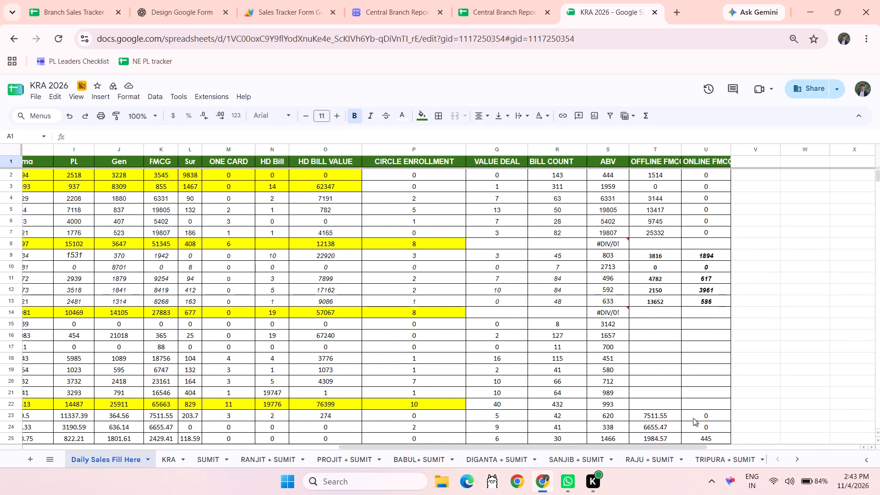
{"action": "scroll", "coordinate": [694, 418], "scroll_direction": "right", "scroll_amount": 14}
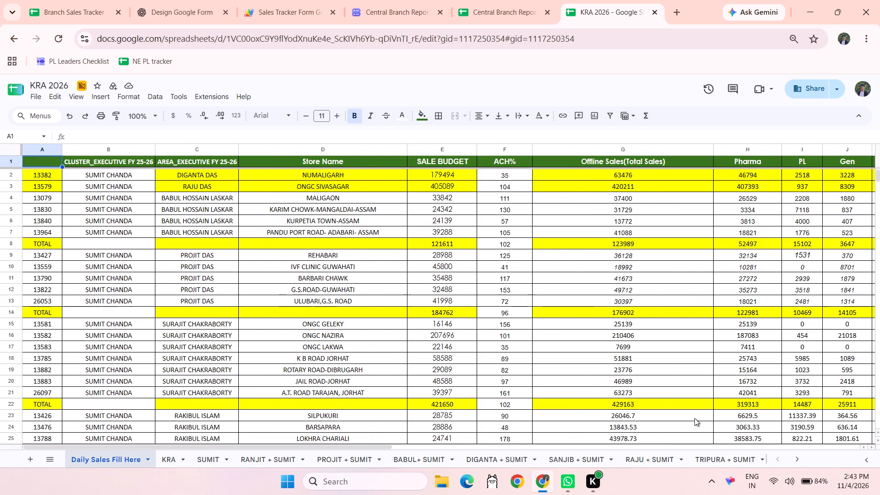
{"action": "scroll", "coordinate": [694, 418], "scroll_direction": "down", "scroll_amount": 5}
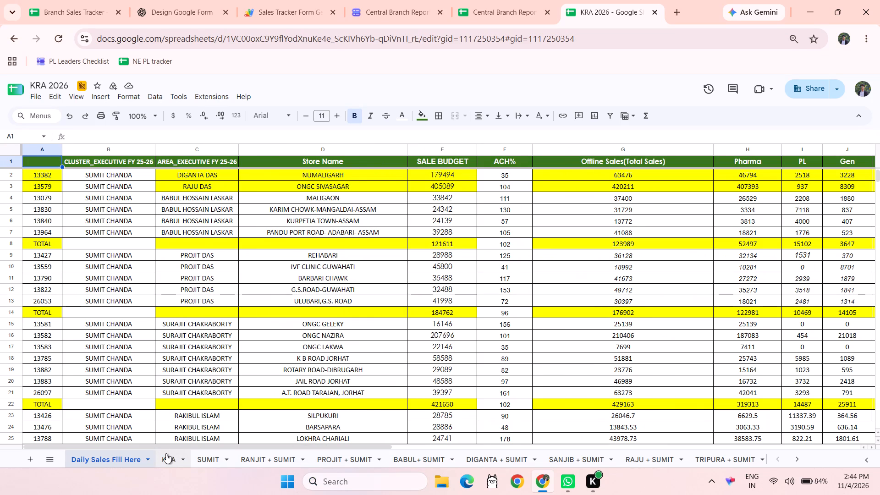
{"action": "left_click", "coordinate": [166, 453]}
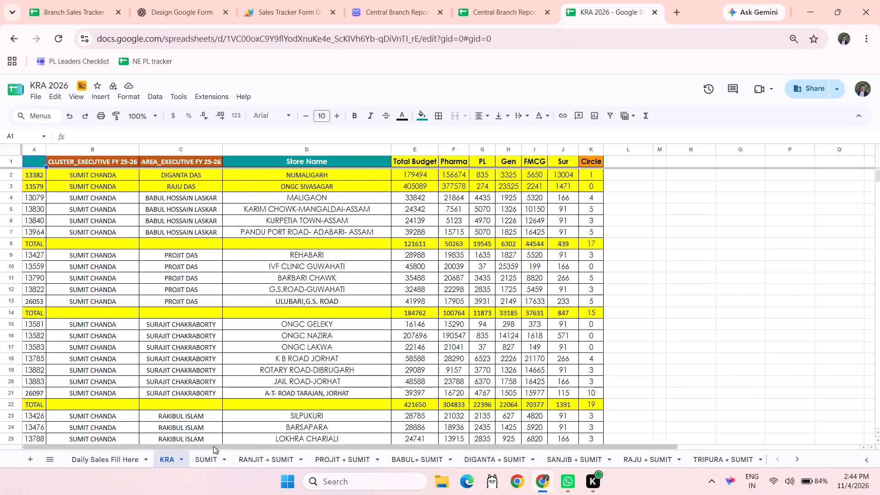
Examine the SUMIT sheet's sales columns and its Calling Status and Initiative Reports tables.
{"action": "left_click", "coordinate": [201, 458]}
{"action": "scroll", "coordinate": [520, 372], "scroll_direction": "left", "scroll_amount": 5}
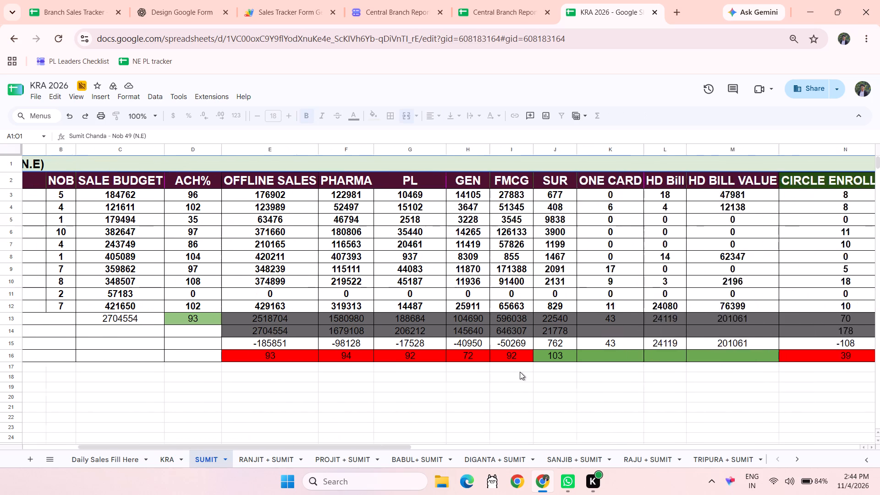
{"action": "scroll", "coordinate": [520, 372], "scroll_direction": "left", "scroll_amount": 6}
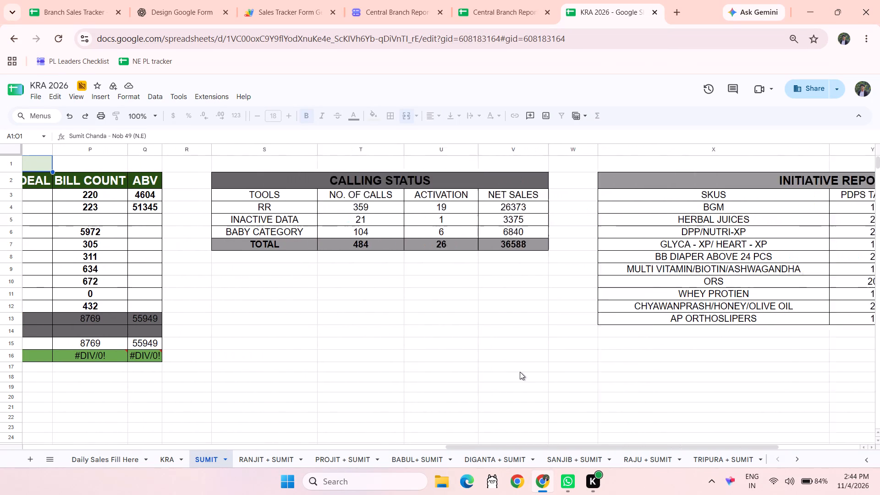
{"action": "scroll", "coordinate": [520, 372], "scroll_direction": "left", "scroll_amount": 5}
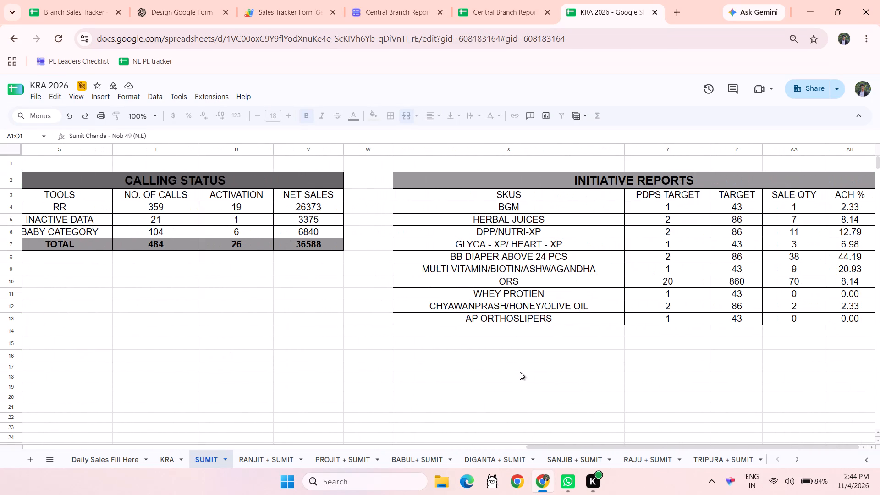
{"action": "left_click", "coordinate": [320, 374]}
{"action": "scroll", "coordinate": [320, 374], "scroll_direction": "right", "scroll_amount": 2}
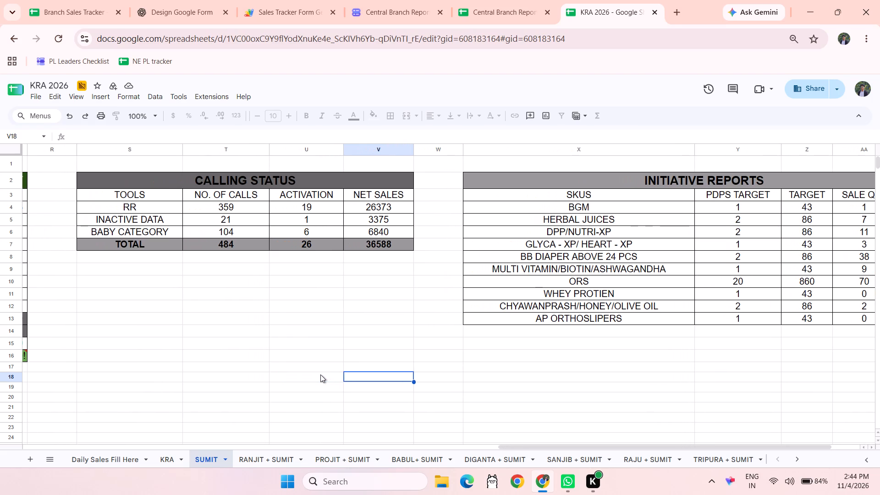
{"action": "left_click", "coordinate": [486, 404]}
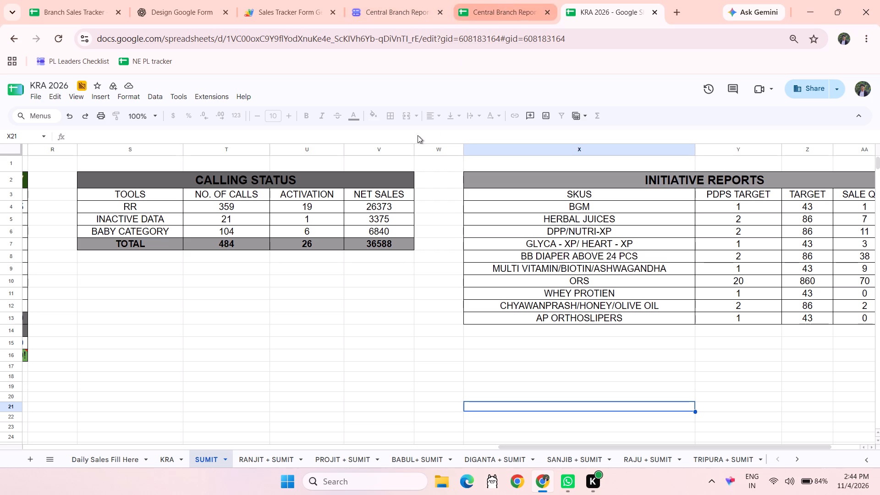
{"action": "left_click", "coordinate": [341, 369]}
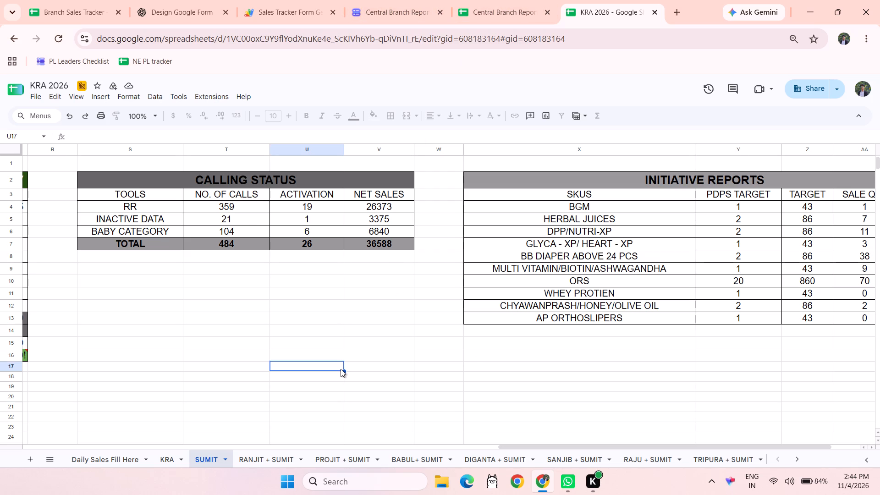
{"action": "scroll", "coordinate": [341, 369], "scroll_direction": "left", "scroll_amount": 2}
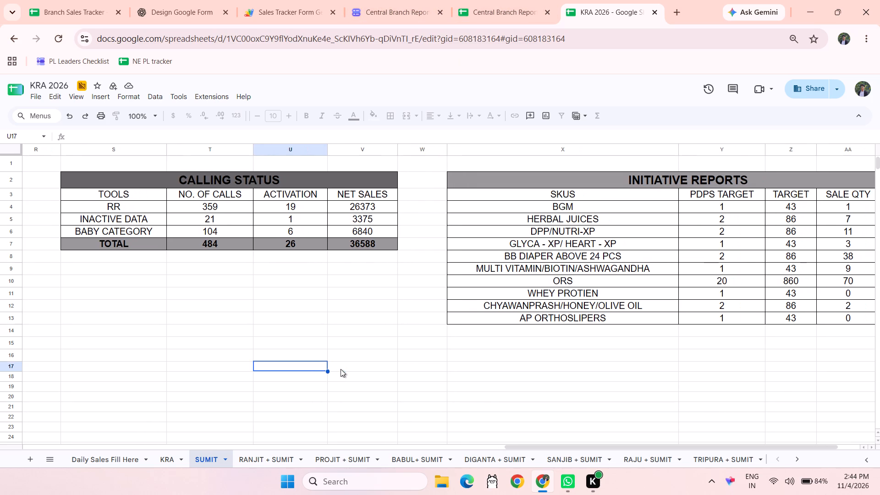
{"action": "scroll", "coordinate": [341, 369], "scroll_direction": "left", "scroll_amount": 1}
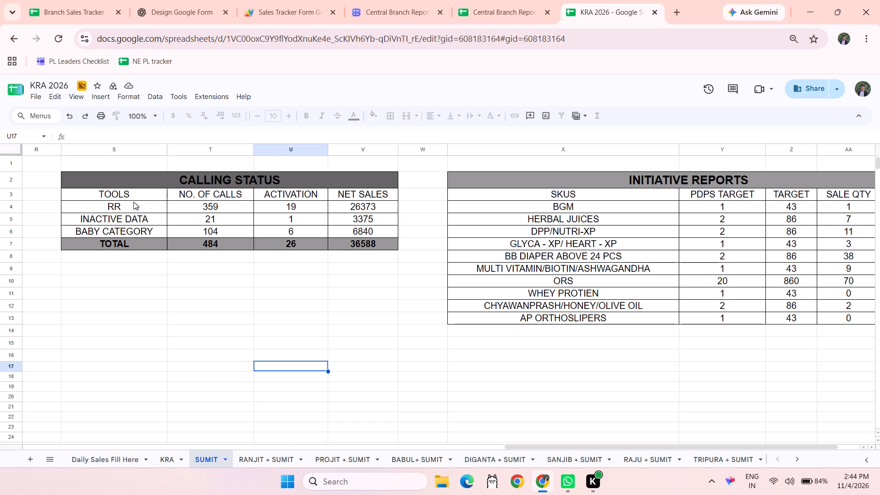
Copy the NO. OF CALLS, ACTIVATION and NET SALES headers from the Calling Status table and select cell Z2 in Branch Sales Tracker's Sales sheet.
{"action": "left_click", "coordinate": [197, 194]}
{"action": "key", "text": "shift+Right"}
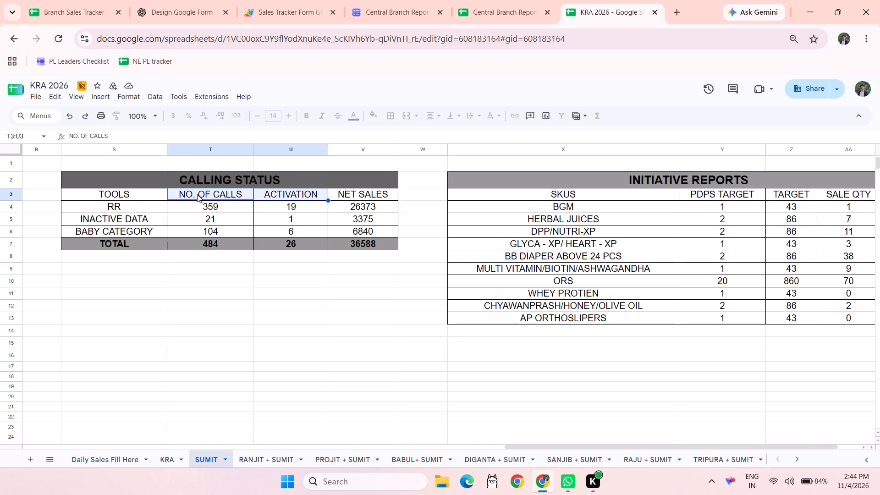
{"action": "key", "text": "shift+Right"}
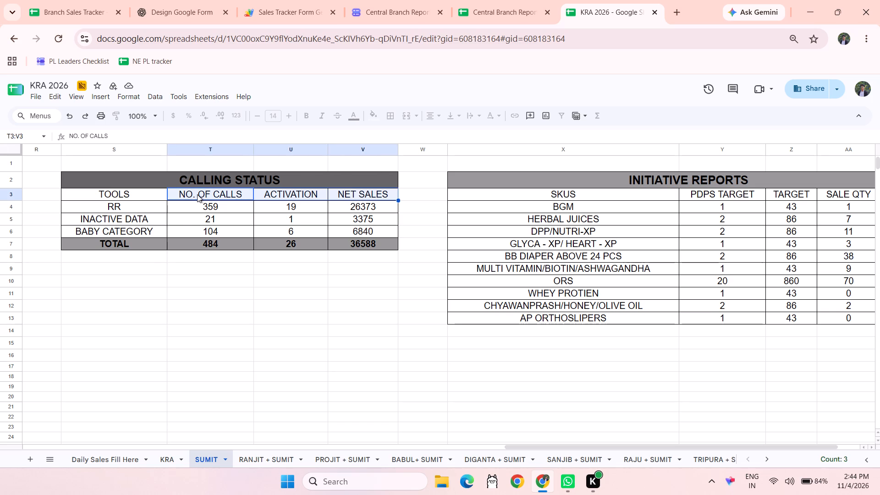
{"action": "key", "text": "ctrl+c"}
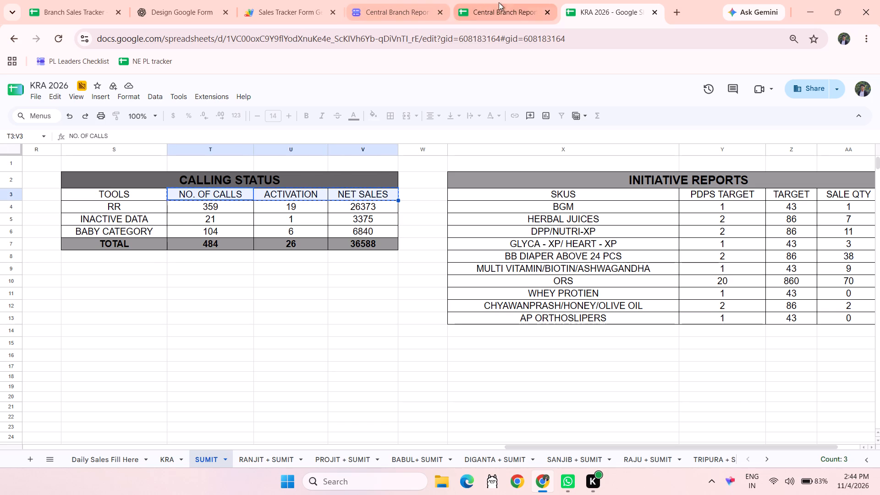
{"action": "left_click", "coordinate": [506, 2]}
{"action": "left_click", "coordinate": [41, 11]}
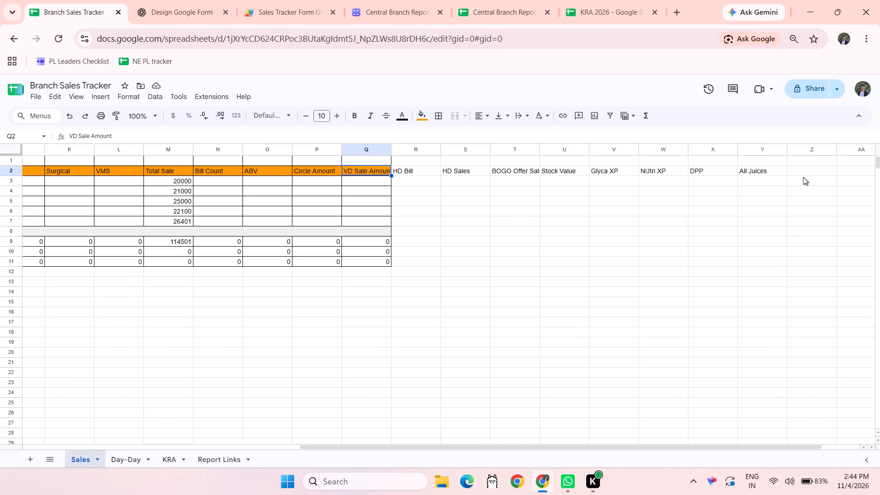
{"action": "left_click", "coordinate": [801, 170]}
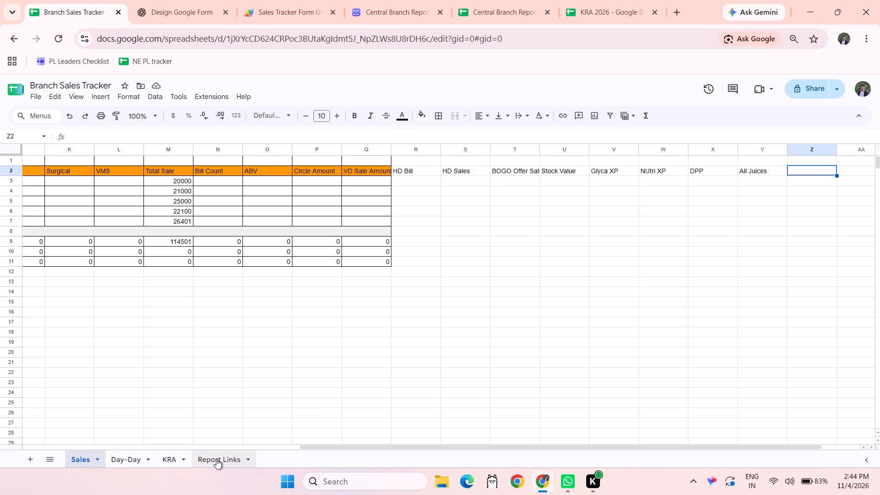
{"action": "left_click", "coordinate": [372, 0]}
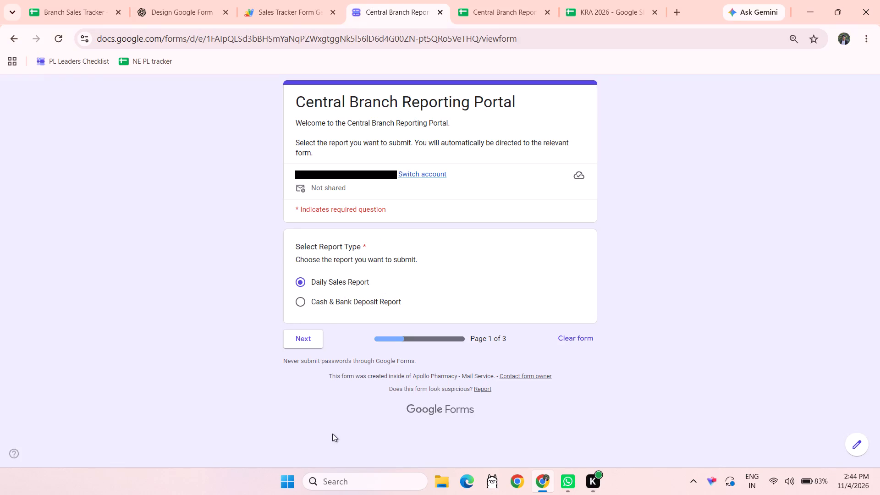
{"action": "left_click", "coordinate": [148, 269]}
Copy the NO. OF CALLS, ACTIVATION and NET SALES headers from KRA 2026 again and paste them unformatted into Z2:AB2 of the Sales sheet.
{"action": "left_click", "coordinate": [600, 0]}
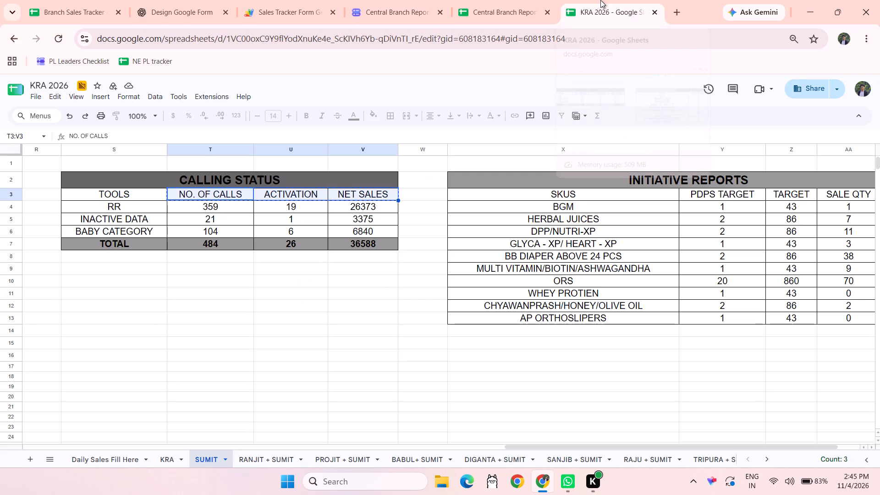
{"action": "left_click", "coordinate": [295, 335]}
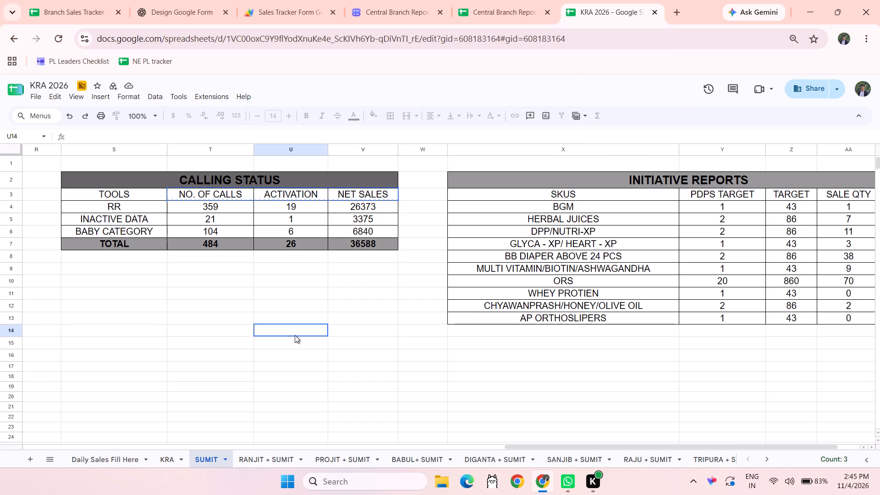
{"action": "left_click", "coordinate": [207, 194]}
{"action": "left_click_drag", "start_coordinate": [207, 194], "coordinate": [307, 194]}
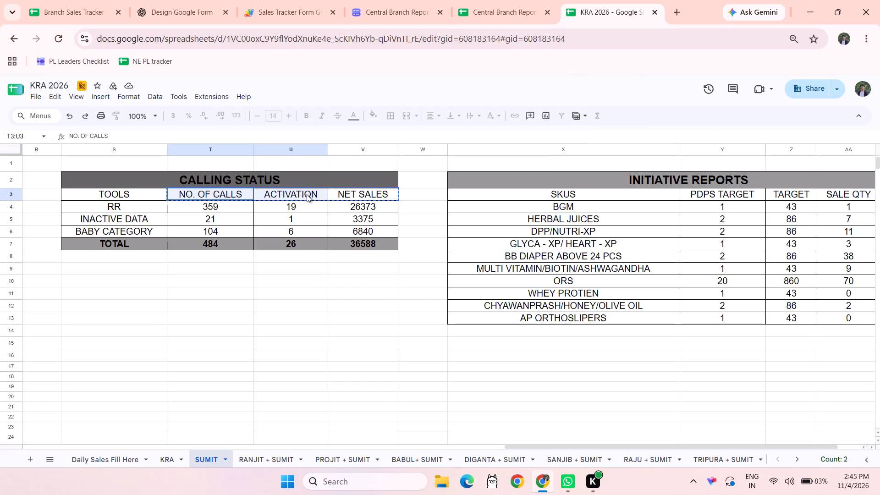
{"action": "left_click_drag", "start_coordinate": [307, 194], "coordinate": [344, 194]}
{"action": "key", "text": "ctrl+c"}
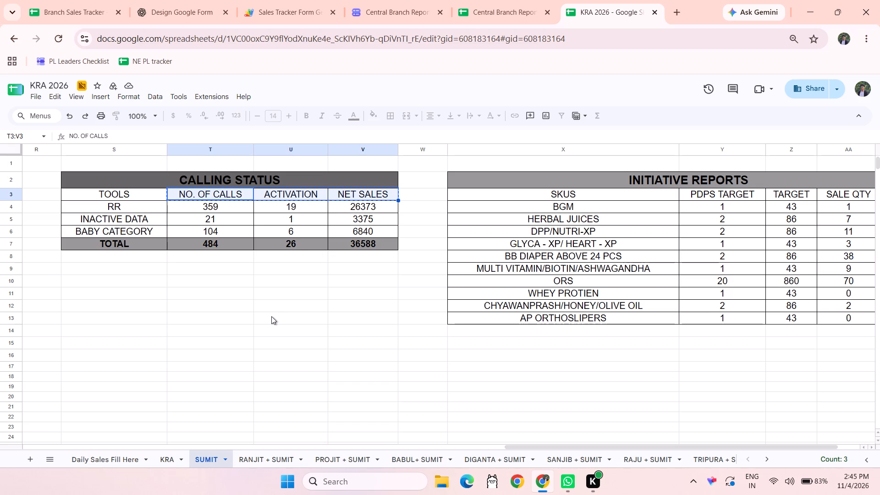
{"action": "left_click", "coordinate": [93, 0]}
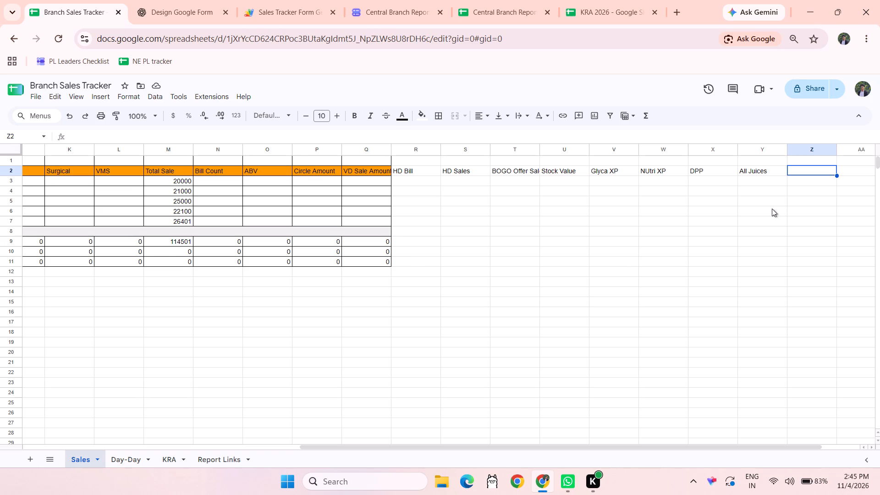
{"action": "key", "text": "ctrl+v"}
{"action": "key", "text": "ctrl+z"}
{"action": "key", "text": "ctrl+shift+v"}
{"action": "scroll", "coordinate": [772, 209], "scroll_direction": "left", "scroll_amount": 1}
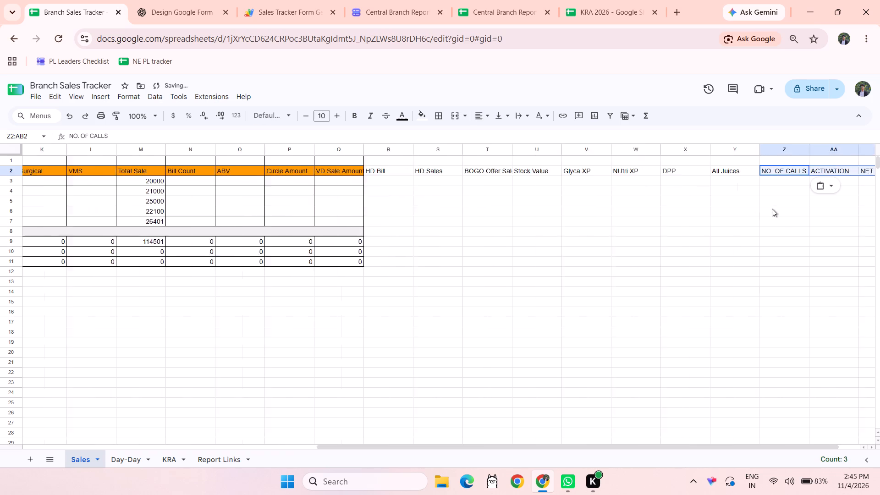
{"action": "scroll", "coordinate": [772, 209], "scroll_direction": "left", "scroll_amount": 3}
{"action": "left_click", "coordinate": [711, 233]}
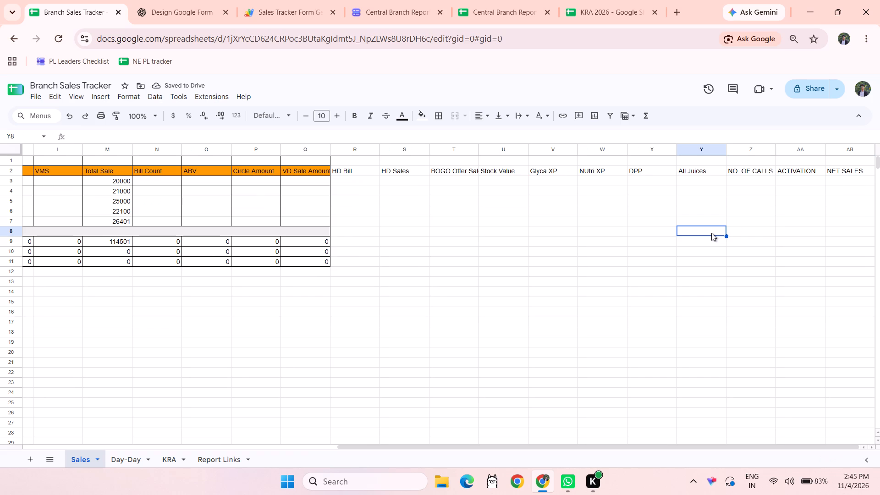
Cut the headers from Glyca XP to NET SALES in cells V2:AB2 of the Sales sheet.
{"action": "left_click", "coordinate": [443, 170]}
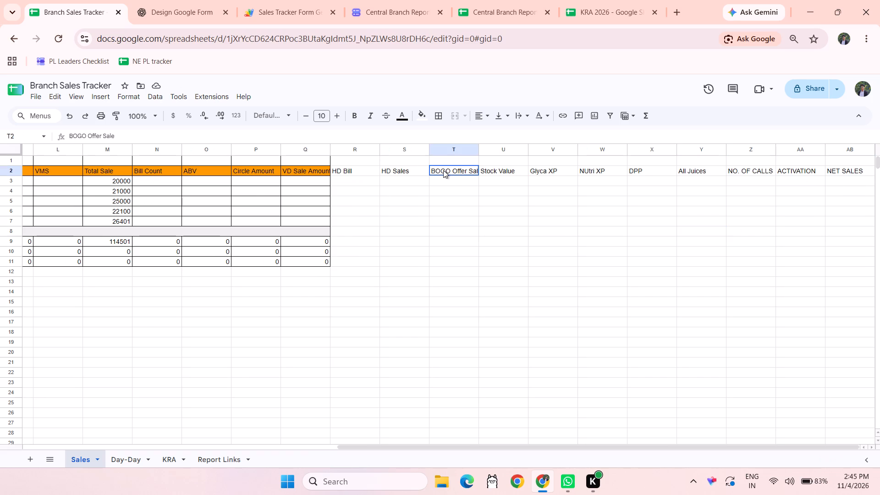
{"action": "left_click", "coordinate": [534, 168]}
{"action": "key", "text": "shift+Right"}
{"action": "key", "text": "shift+Right"}
{"action": "key", "text": "shift+Right"}
{"action": "key", "text": "shift+Right"}
{"action": "key", "text": "shift+Right"}
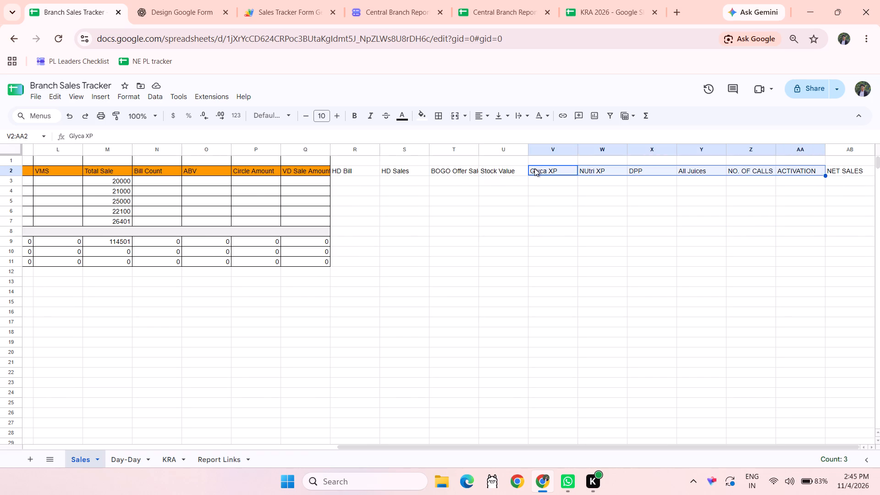
{"action": "key", "text": "shift+Right"}
{"action": "key", "text": "ctrl+c"}
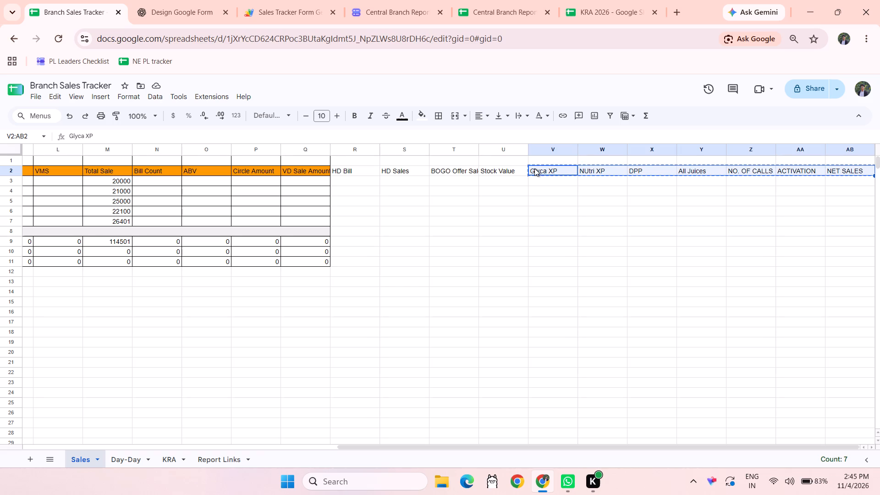
{"action": "key", "text": "ctrl+x"}
Add a new sheet to the Central Branch Reporting Database and paste the cut headers unformatted, starting at cell A1.
{"action": "left_click", "coordinate": [504, 8]}
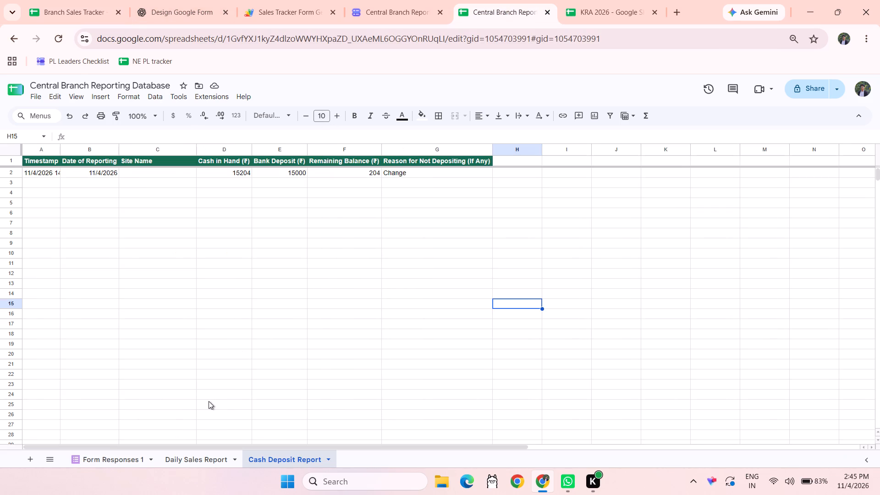
{"action": "left_click", "coordinate": [605, 20]}
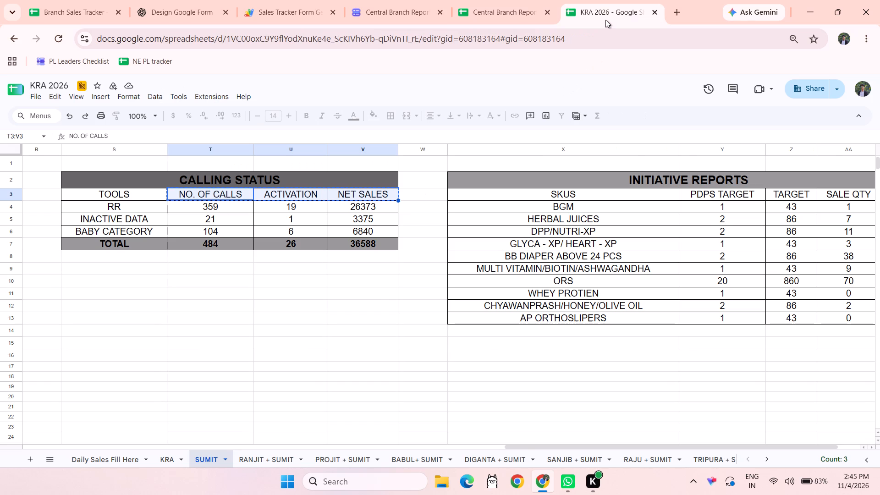
{"action": "left_click", "coordinate": [496, 18]}
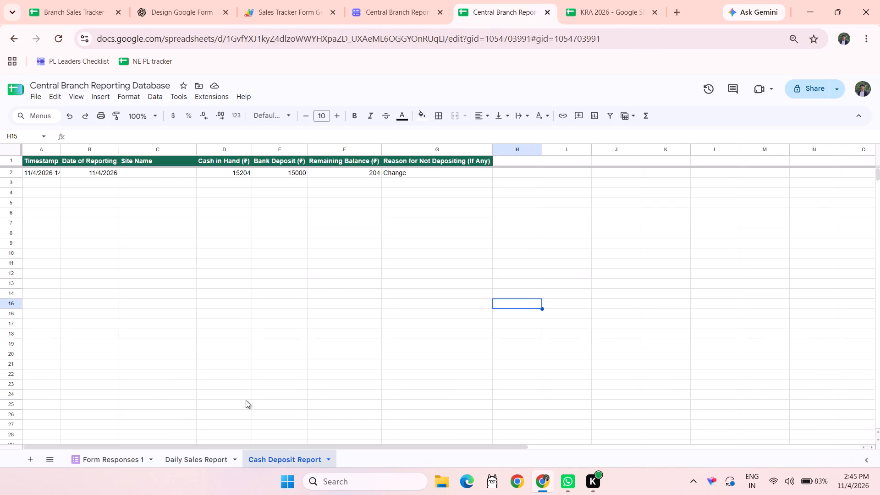
{"action": "left_click", "coordinate": [29, 459]}
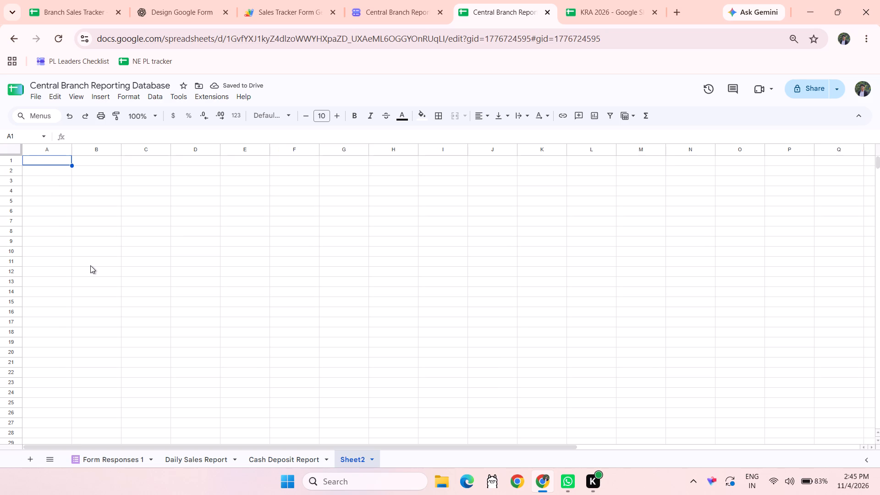
{"action": "key", "text": "ctrl+shift+v"}
{"action": "left_click", "coordinate": [253, 267]}
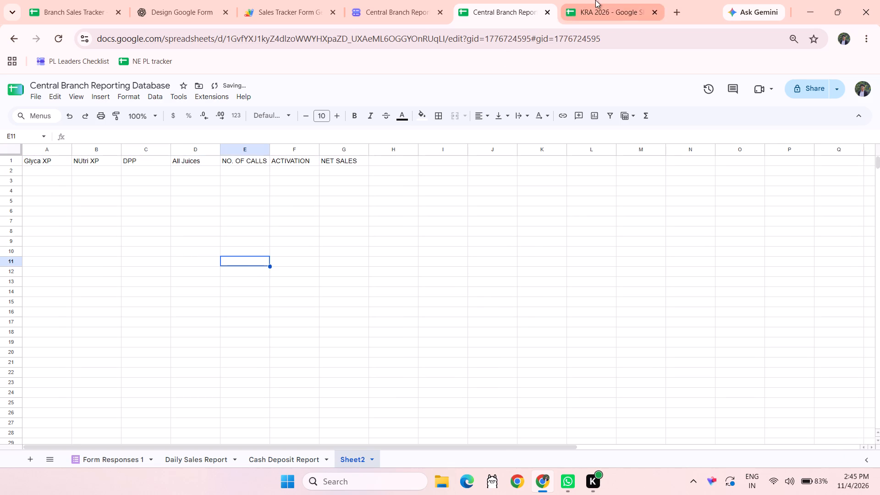
Examine the SKUs in the Initiative Reports table on the SUMIT sheet of KRA 2026 and copy the DPP/NUTRI-XP entry.
{"action": "left_click", "coordinate": [595, 0]}
{"action": "scroll", "coordinate": [573, 357], "scroll_direction": "left", "scroll_amount": 5}
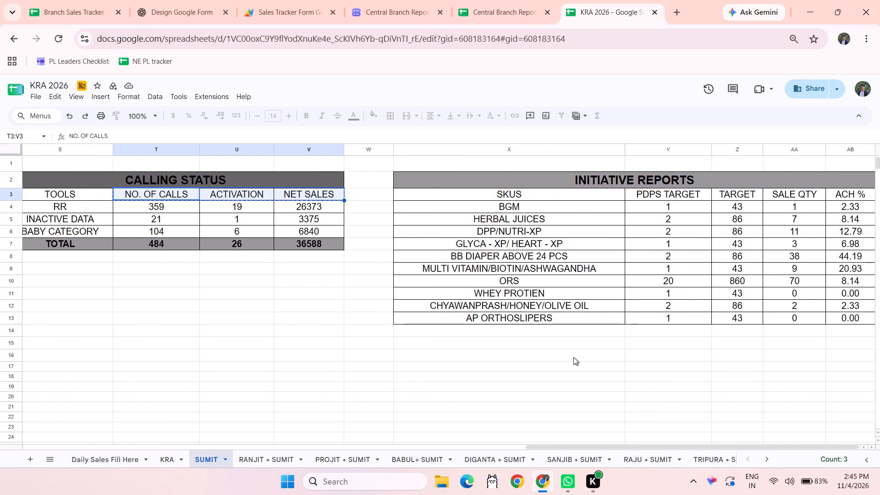
{"action": "left_click", "coordinate": [514, 199]}
{"action": "left_click", "coordinate": [512, 207]}
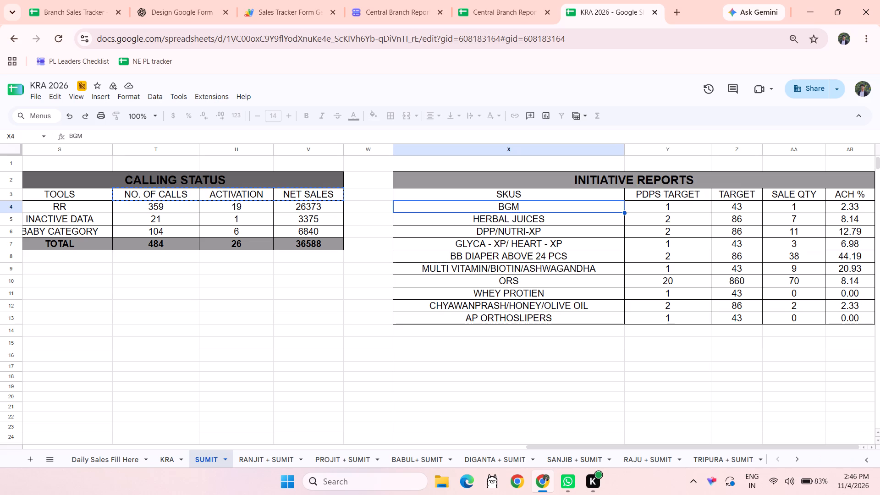
{"action": "left_click", "coordinate": [497, 221]}
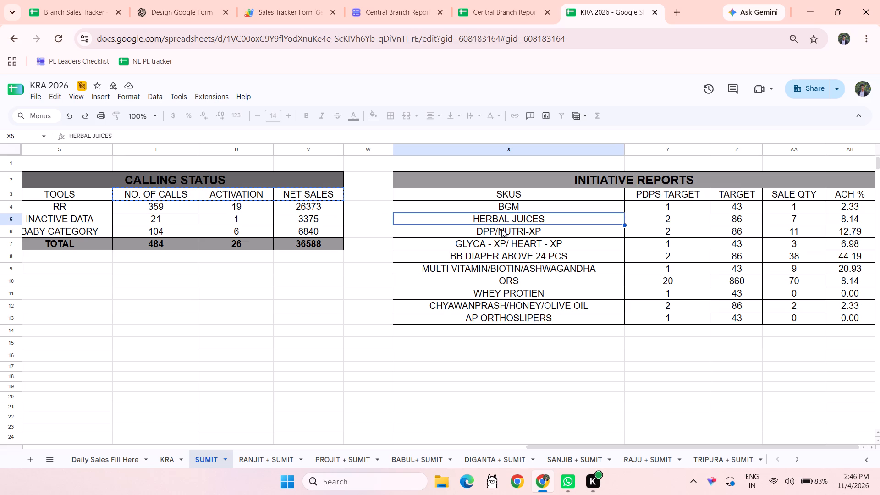
{"action": "left_click", "coordinate": [501, 229]}
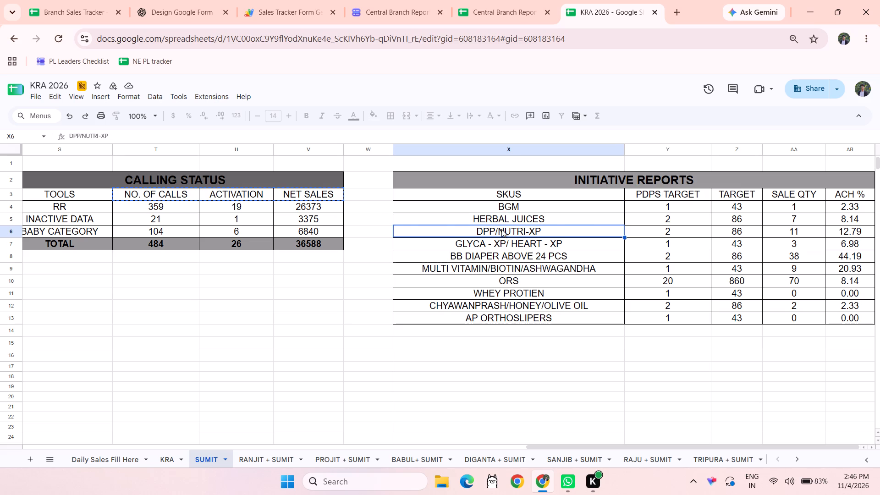
{"action": "key", "text": "ctrl+c"}
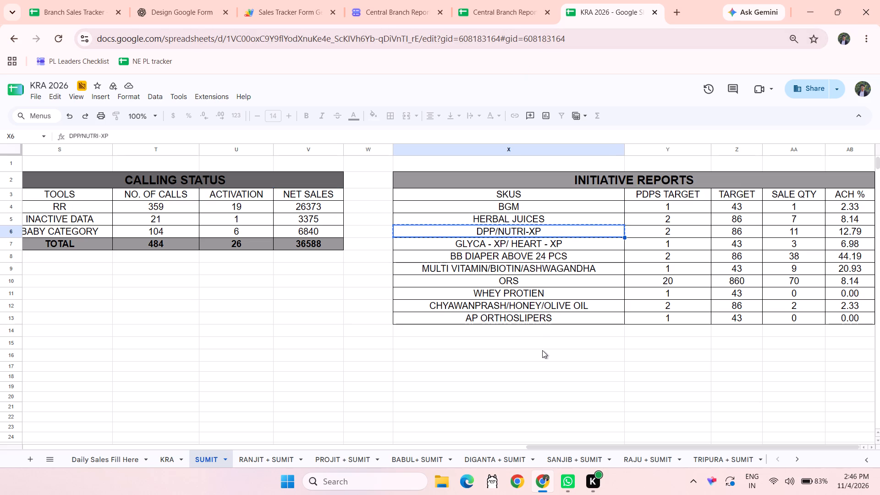
{"action": "left_click", "coordinate": [542, 350]}
{"action": "scroll", "coordinate": [542, 350], "scroll_direction": "left", "scroll_amount": 3}
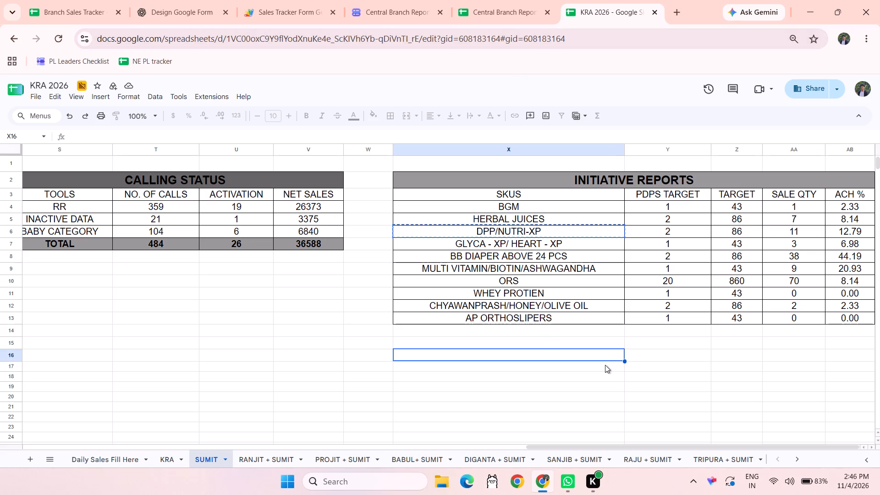
{"action": "left_click", "coordinate": [605, 365]}
{"action": "scroll", "coordinate": [605, 365], "scroll_direction": "left", "scroll_amount": 3}
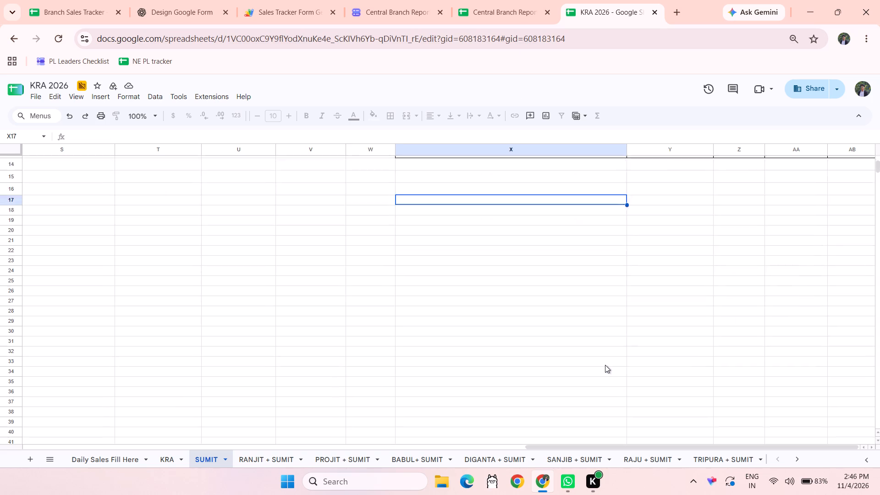
Examine the columns of the branch tables on the RANJIT + SUMIT and PROJIT + SUMIT sheets of KRA 2026.
{"action": "left_click", "coordinate": [278, 453]}
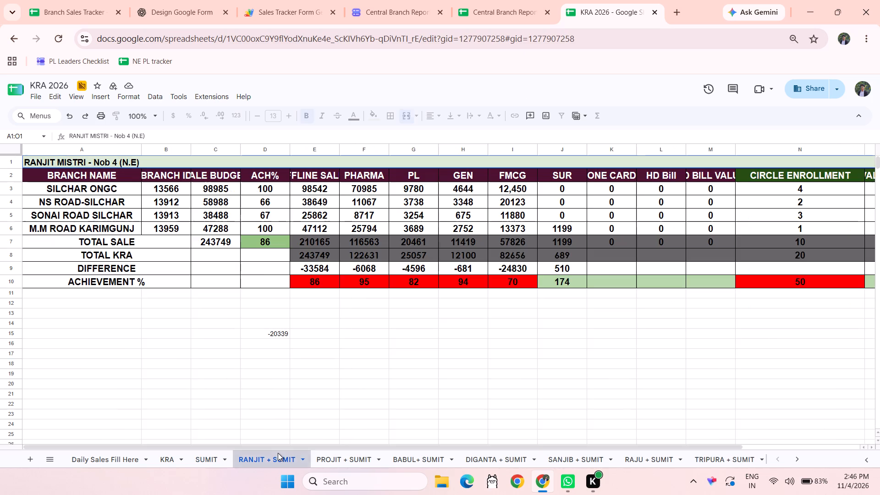
{"action": "scroll", "coordinate": [542, 365], "scroll_direction": "left", "scroll_amount": 14}
{"action": "scroll", "coordinate": [542, 365], "scroll_direction": "right", "scroll_amount": 9}
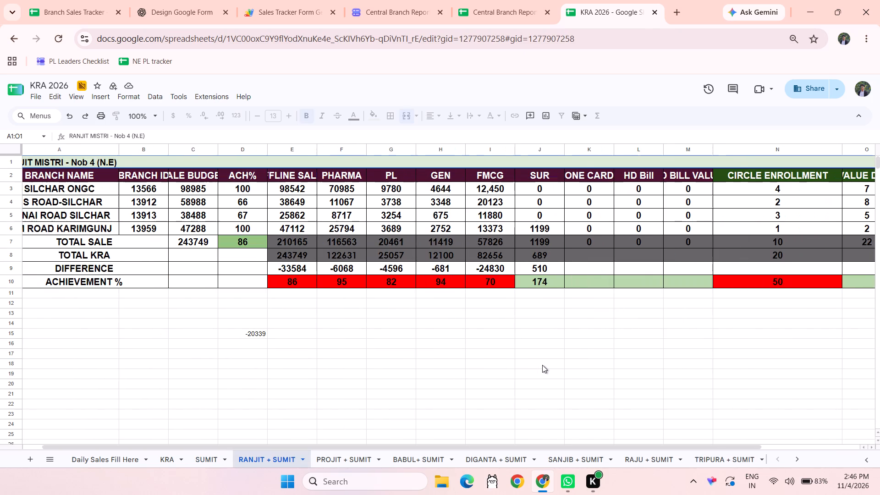
{"action": "scroll", "coordinate": [542, 365], "scroll_direction": "down", "scroll_amount": 8}
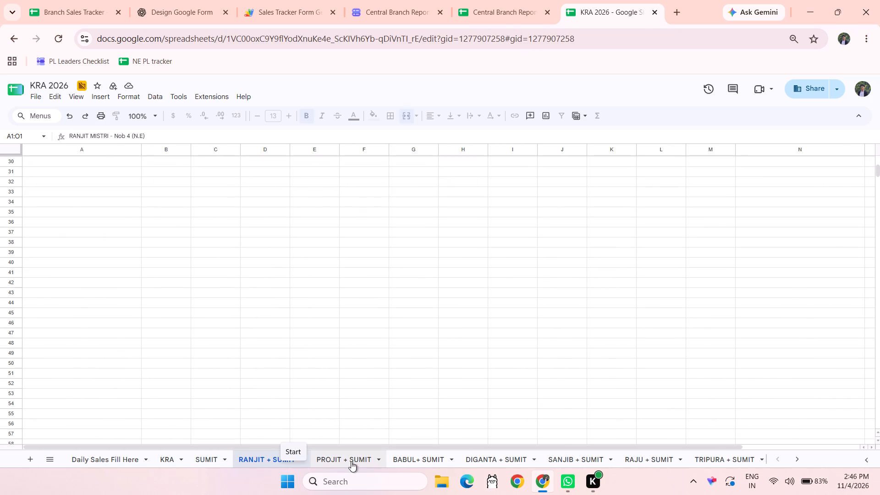
{"action": "left_click", "coordinate": [352, 461]}
{"action": "scroll", "coordinate": [519, 350], "scroll_direction": "up", "scroll_amount": 7}
{"action": "scroll", "coordinate": [519, 350], "scroll_direction": "left", "scroll_amount": 12}
{"action": "scroll", "coordinate": [734, 306], "scroll_direction": "left", "scroll_amount": 7}
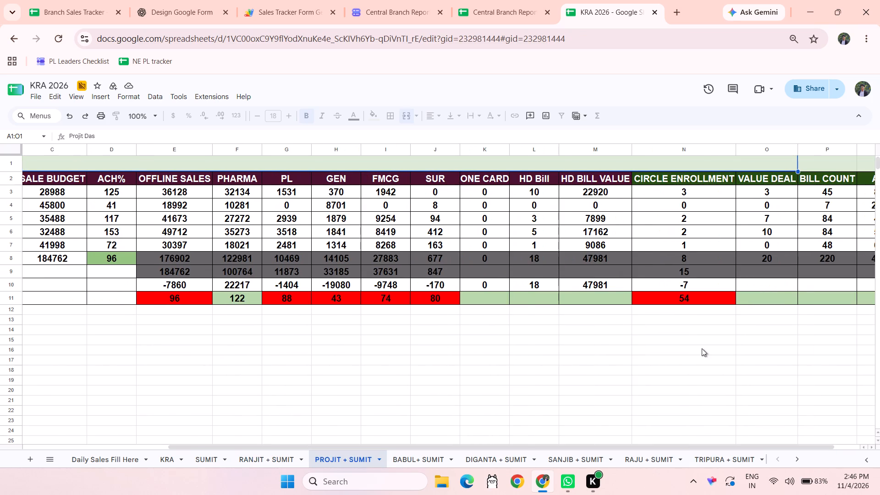
{"action": "left_click", "coordinate": [702, 347]}
{"action": "key", "text": "Right"}
{"action": "key", "text": "Right"}
{"action": "key", "text": "Right"}
{"action": "key", "text": "Right"}
{"action": "key", "text": "Right"}
{"action": "key", "text": "Right"}
{"action": "key", "text": "Right"}
{"action": "key", "text": "Right"}
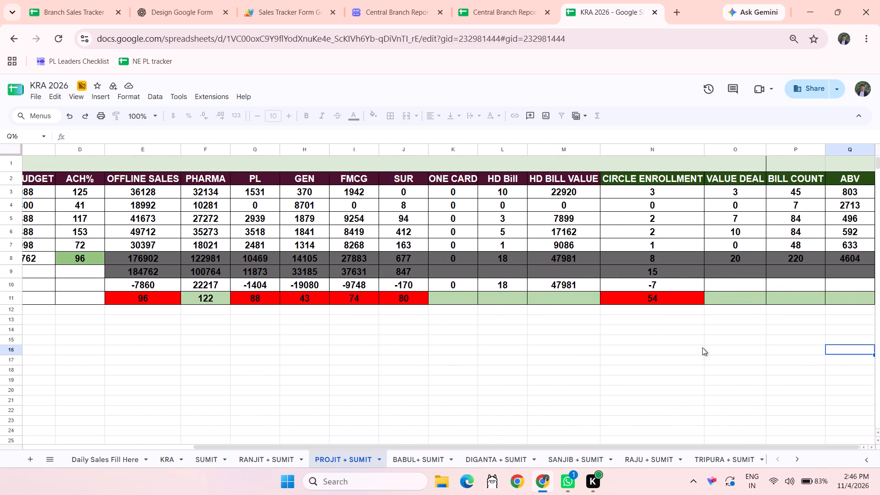
{"action": "key", "text": "Left"}
{"action": "key", "text": "Left"}
{"action": "key", "text": "Left"}
{"action": "key", "text": "Left"}
{"action": "key", "text": "Left"}
{"action": "key", "text": "Left"}
{"action": "key", "text": "Left"}
{"action": "key", "text": "Left"}
{"action": "key", "text": "Left"}
{"action": "key", "text": "Left"}
{"action": "key", "text": "Left"}
{"action": "key", "text": "Left"}
{"action": "key", "text": "Left"}
{"action": "key", "text": "Left"}
{"action": "key", "text": "Left"}
{"action": "key", "text": "Left"}
{"action": "key", "text": "Left"}
{"action": "key", "text": "Left"}
{"action": "key", "text": "Left"}
{"action": "key", "text": "Left"}
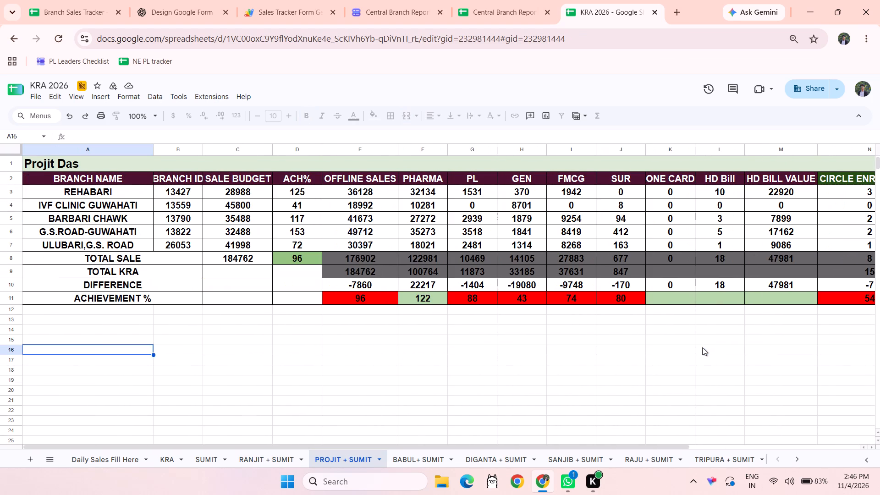
Look through the branch table columns on the KRA 2026 sheets from BABUL+ SUMIT through TRIPURA + SUMIT.
{"action": "left_click", "coordinate": [428, 461]}
{"action": "scroll", "coordinate": [509, 375], "scroll_direction": "left", "scroll_amount": 5}
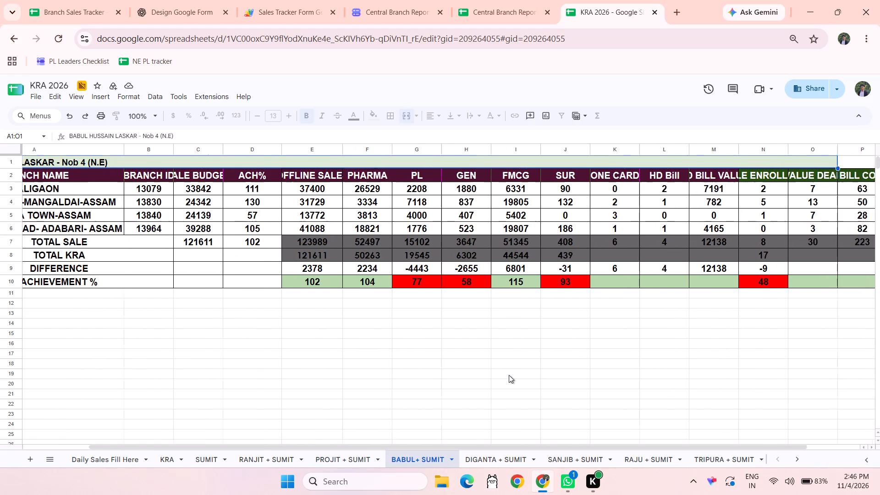
{"action": "scroll", "coordinate": [509, 375], "scroll_direction": "left", "scroll_amount": 10}
{"action": "left_click", "coordinate": [494, 453]}
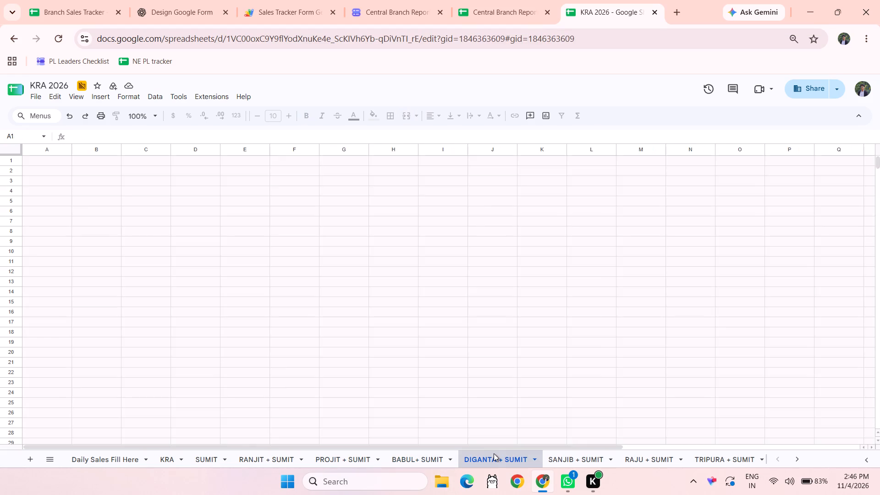
{"action": "scroll", "coordinate": [569, 357], "scroll_direction": "left", "scroll_amount": 9}
{"action": "scroll", "coordinate": [569, 357], "scroll_direction": "right", "scroll_amount": 9}
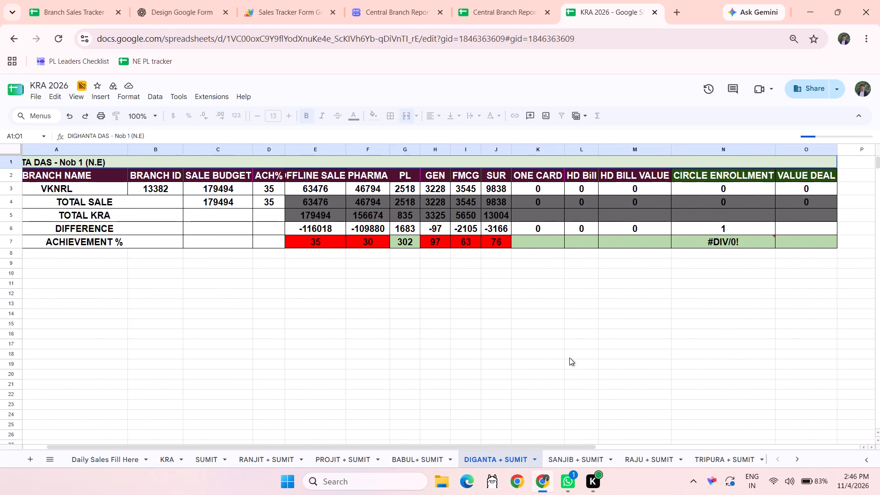
{"action": "left_click", "coordinate": [565, 455]}
{"action": "scroll", "coordinate": [508, 357], "scroll_direction": "right", "scroll_amount": 6}
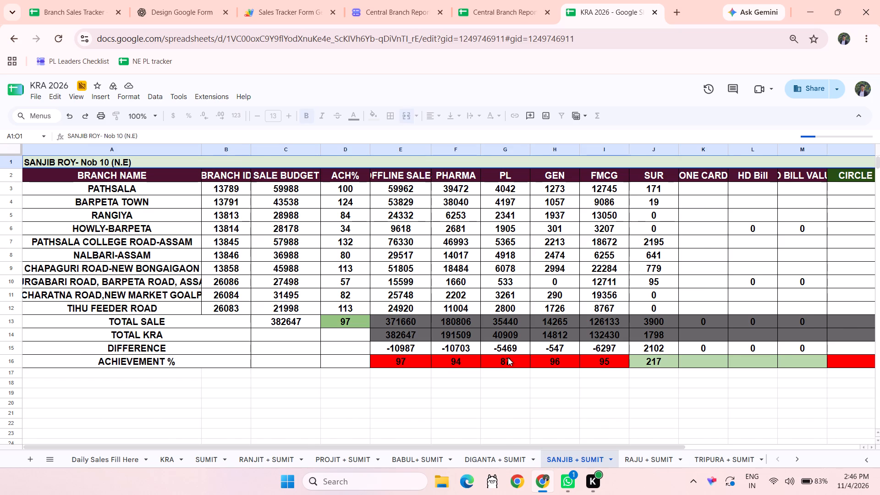
{"action": "scroll", "coordinate": [508, 357], "scroll_direction": "left", "scroll_amount": 8}
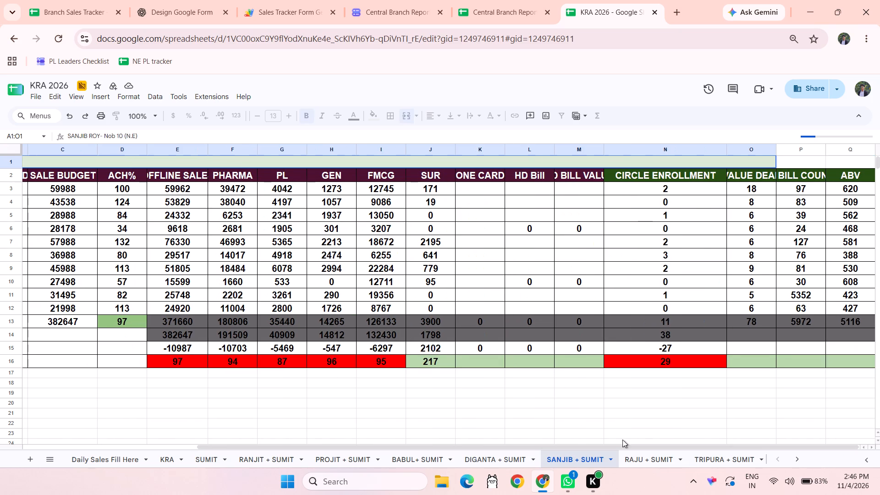
{"action": "left_click", "coordinate": [633, 456]}
{"action": "scroll", "coordinate": [555, 288], "scroll_direction": "right", "scroll_amount": 4}
{"action": "scroll", "coordinate": [555, 288], "scroll_direction": "left", "scroll_amount": 3}
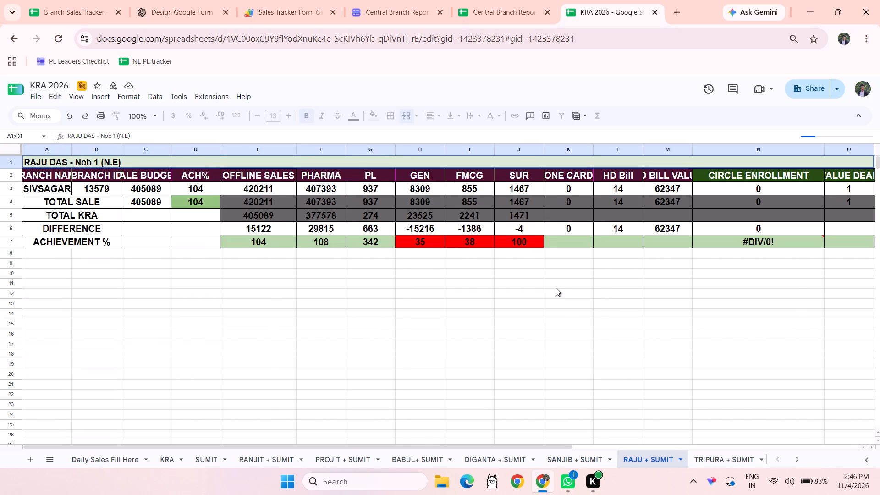
{"action": "scroll", "coordinate": [555, 288], "scroll_direction": "left", "scroll_amount": 5}
{"action": "scroll", "coordinate": [555, 288], "scroll_direction": "right", "scroll_amount": 5}
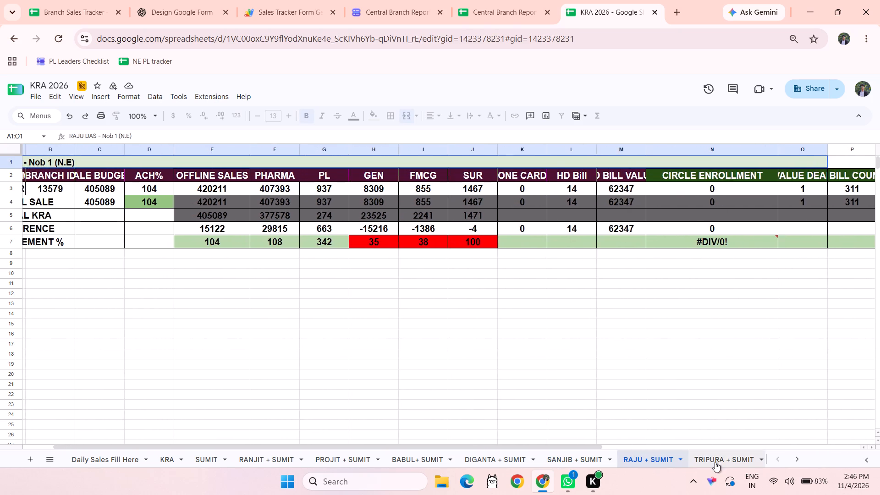
{"action": "left_click", "coordinate": [715, 462]}
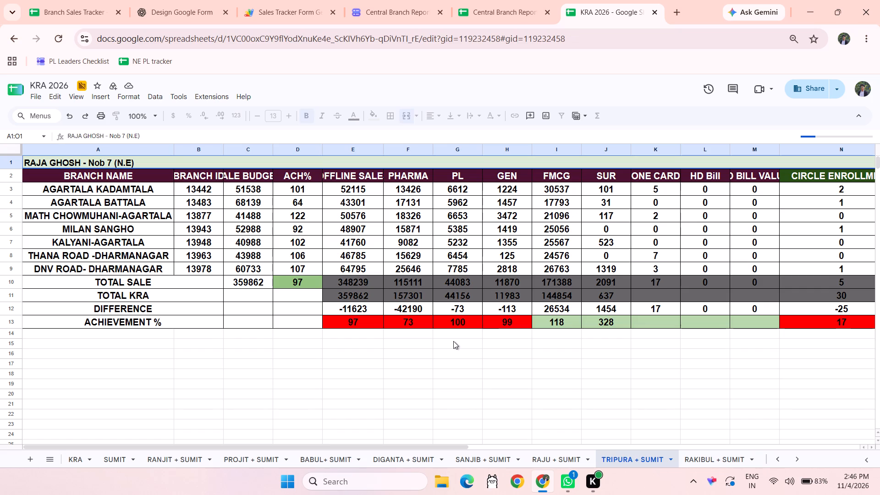